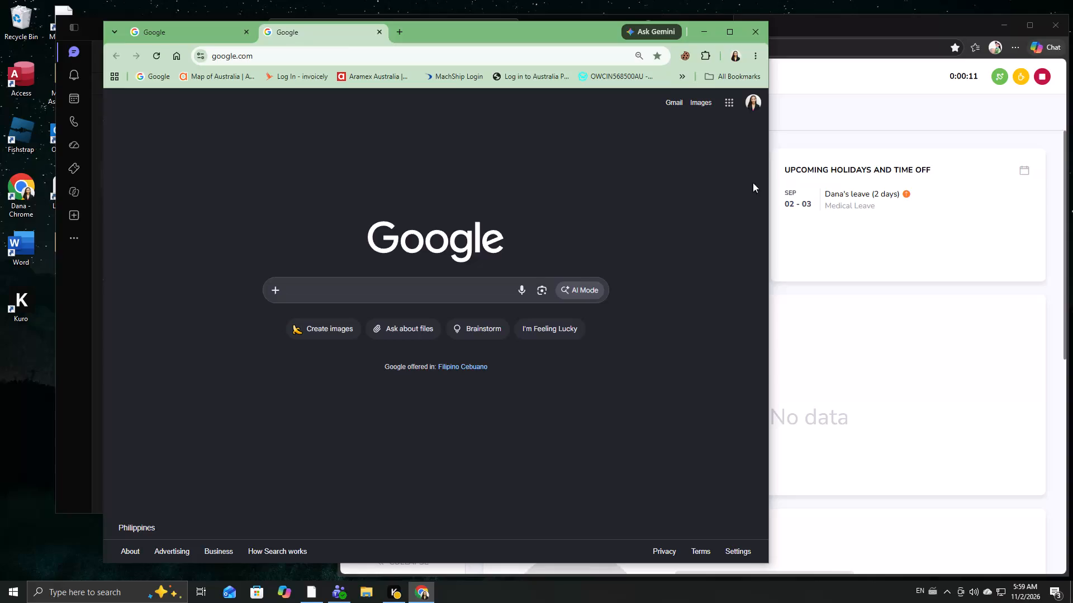
Open the bookmarked MachShip login page.
click(450, 81)
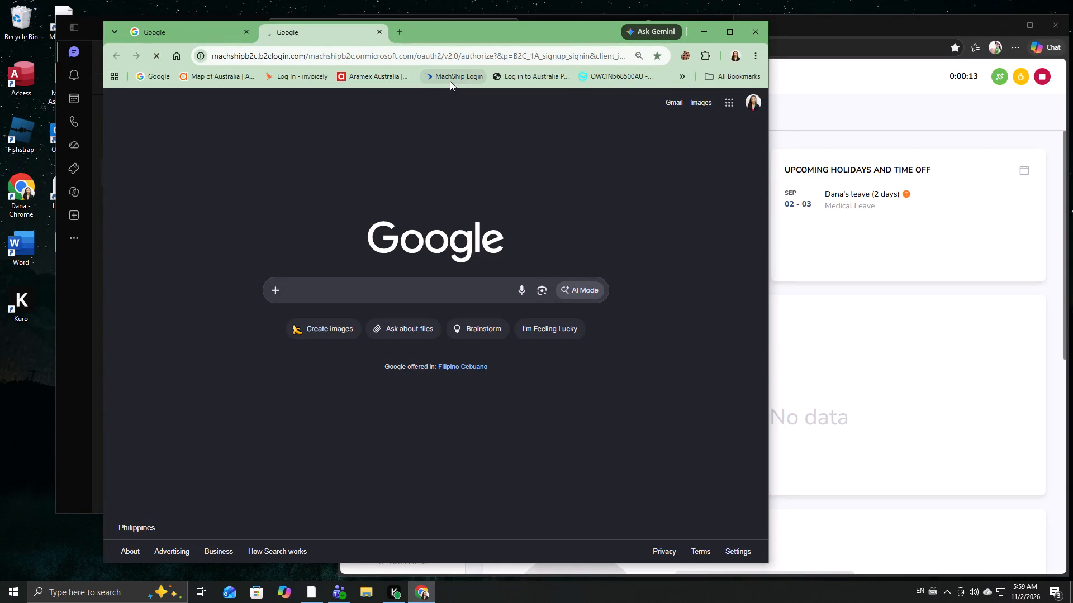
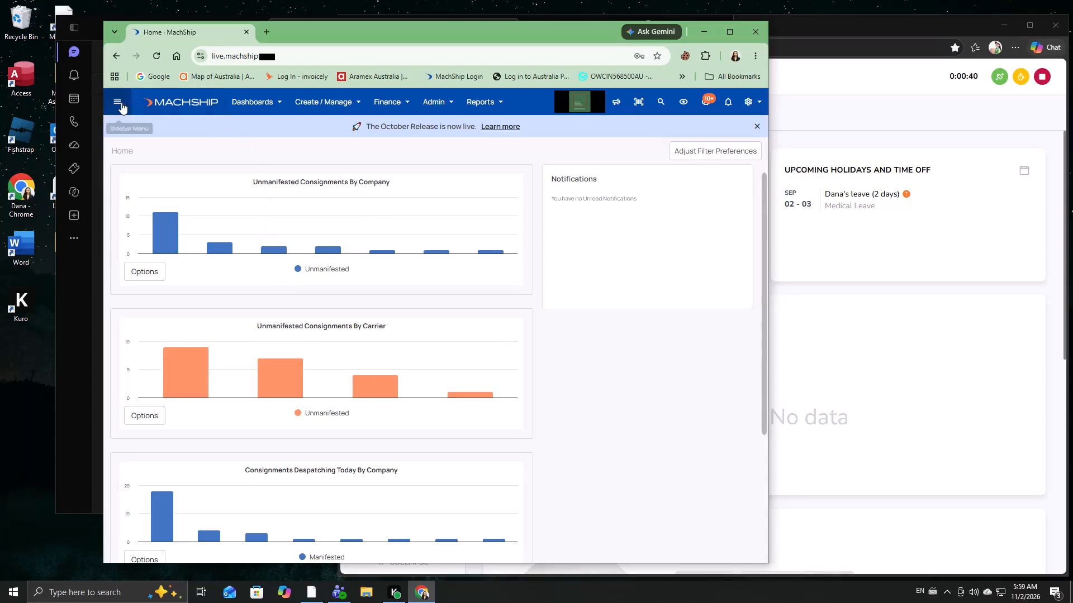
Open the Consignment Status dashboard.
click(118, 103)
double_click(151, 247)
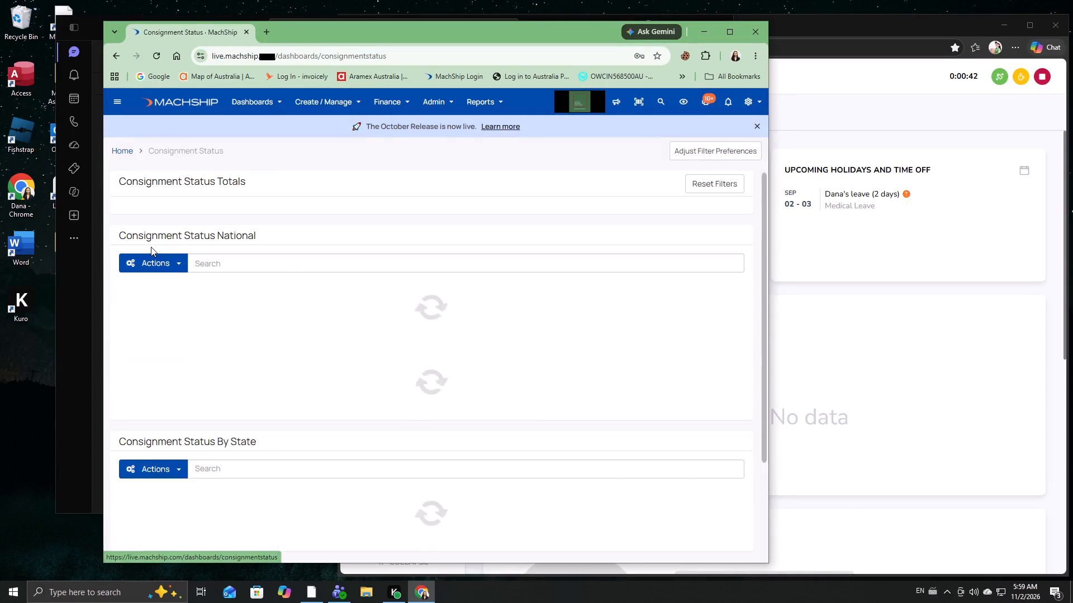
Filter the Consignment Status dashboard to unmanifested consignments using the status totals.
click(199, 229)
click(200, 229)
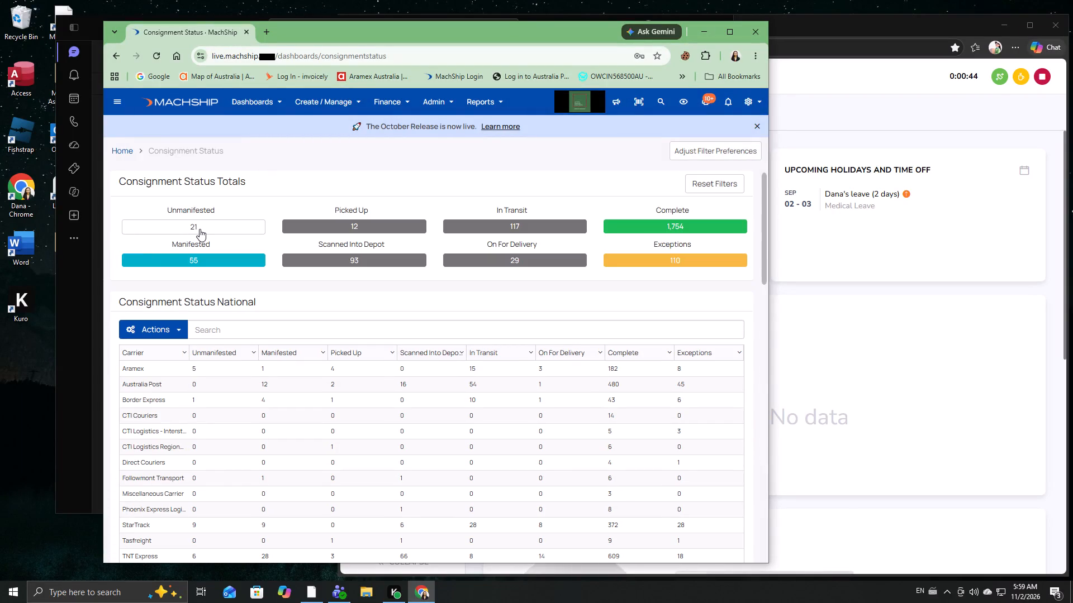
click(200, 229)
Sort the Active Consignments table by despatch date.
scroll(345, 274, down, 12)
scroll(395, 299, up, 1)
scroll(395, 299, down, 10)
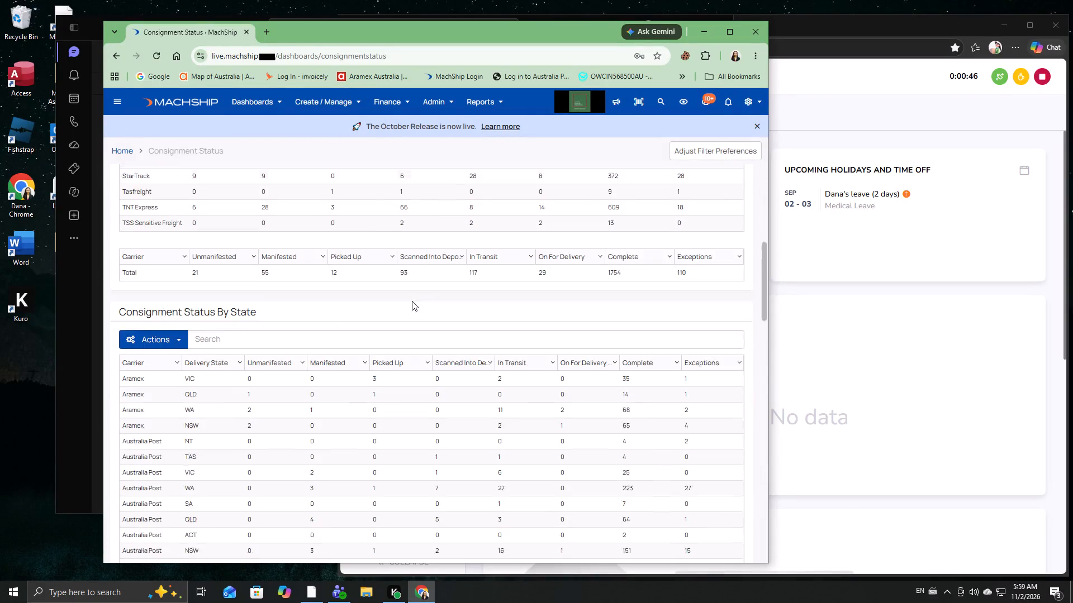
scroll(412, 301, down, 20)
scroll(412, 301, down, 16)
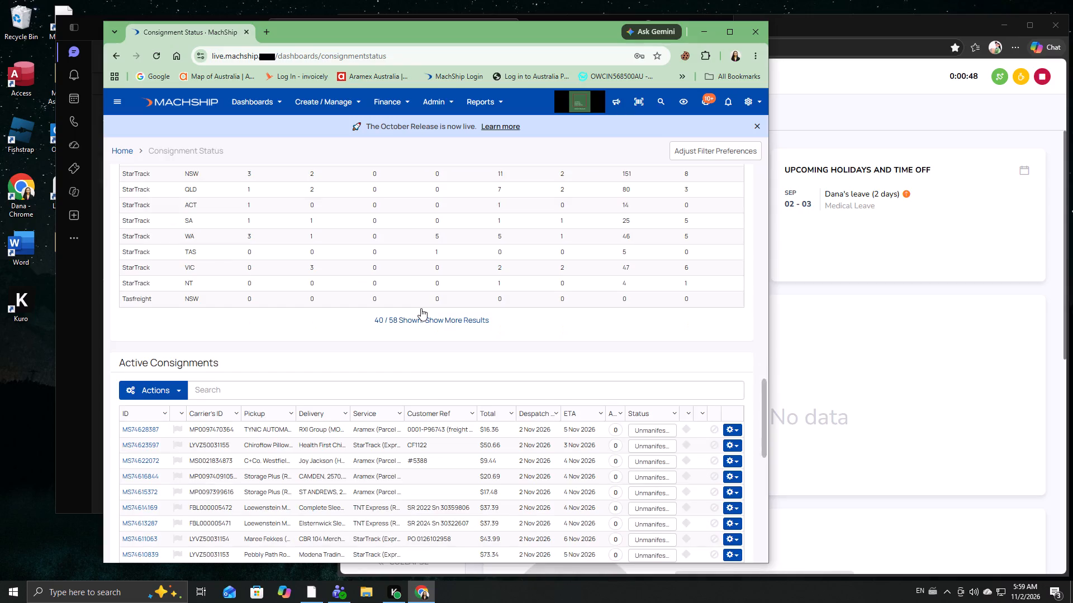
scroll(421, 308, down, 7)
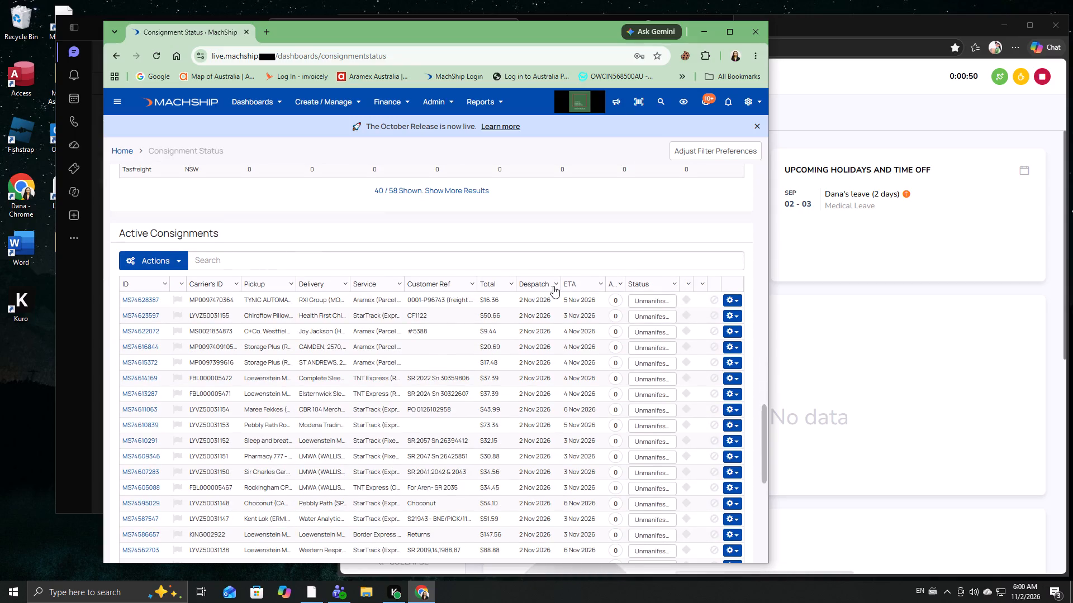
click(553, 286)
click(552, 322)
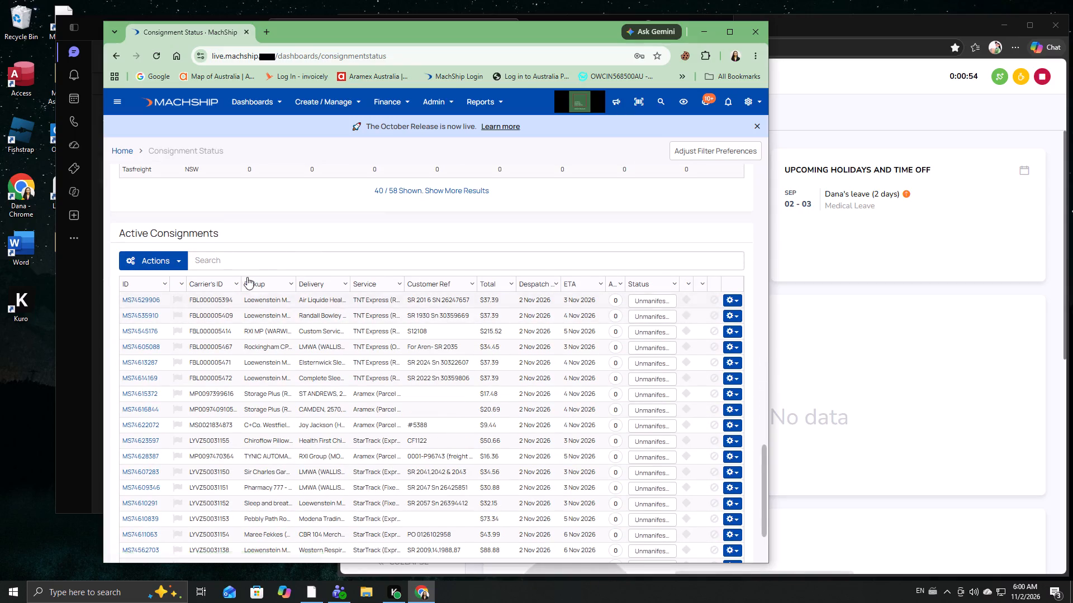
right_click(150, 299)
click(220, 314)
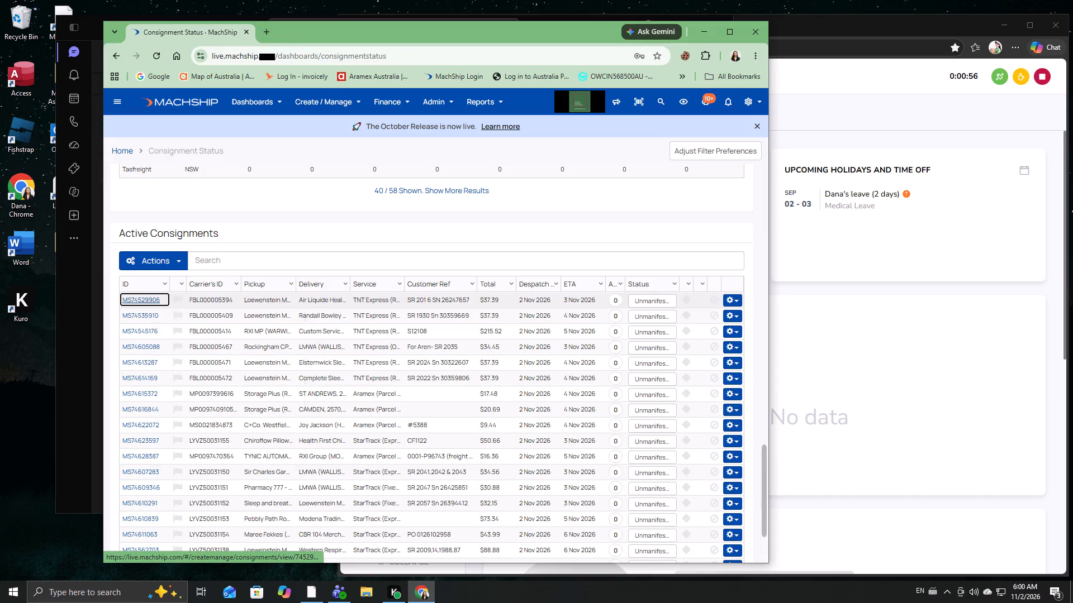
right_click(150, 318)
click(234, 329)
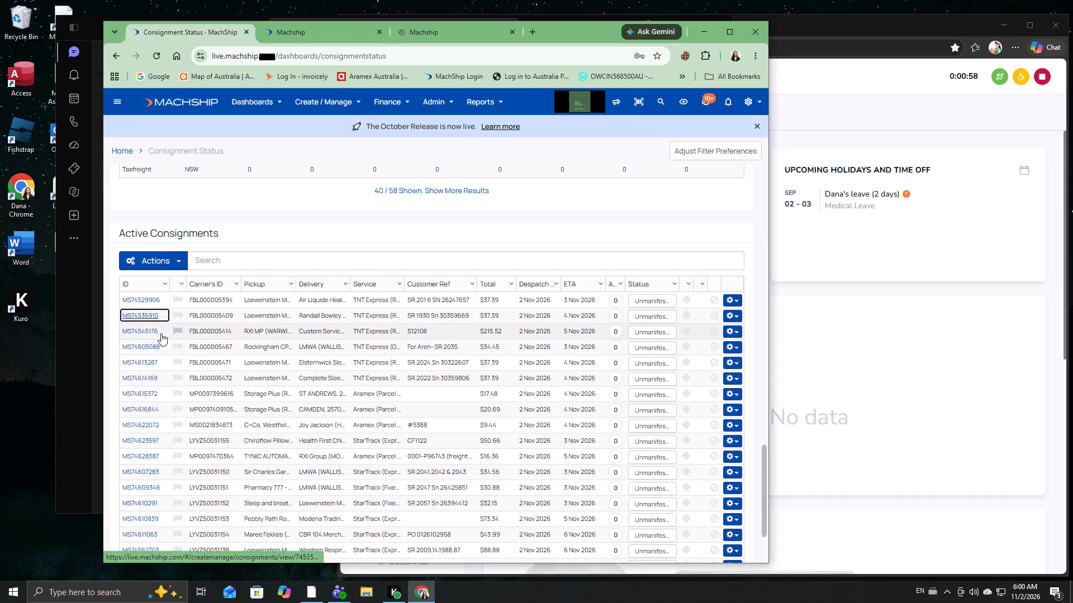
right_click(151, 334)
click(244, 348)
right_click(156, 347)
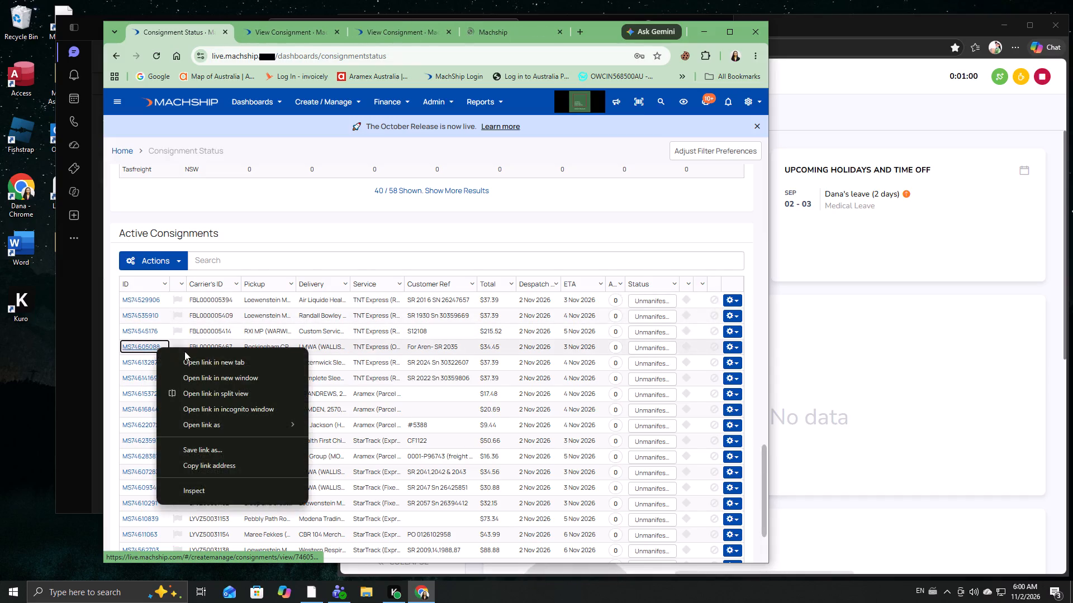
click(237, 359)
right_click(154, 361)
click(258, 376)
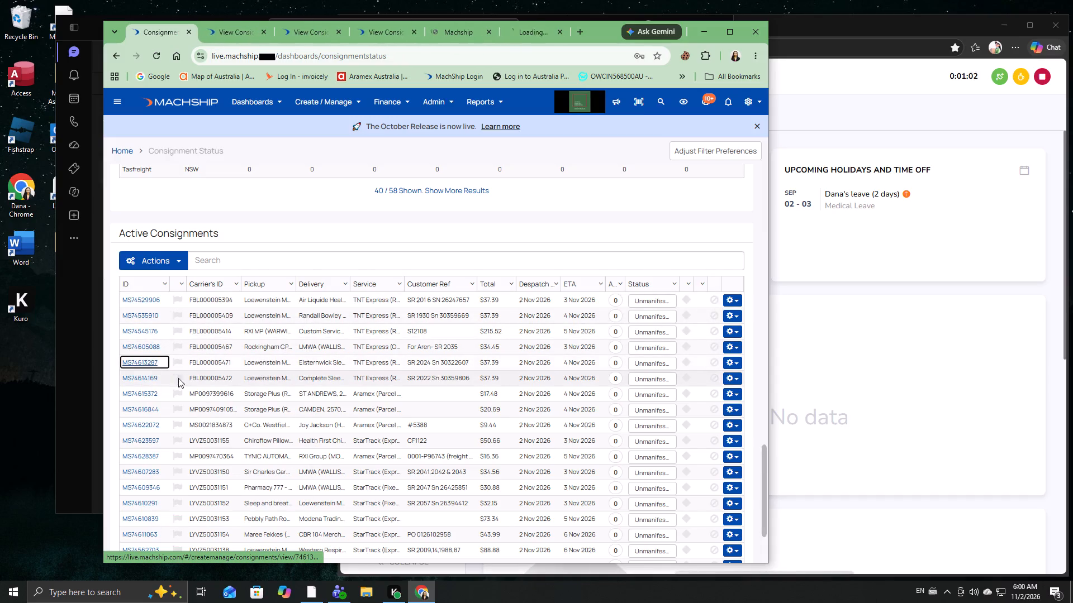
right_click(149, 377)
click(240, 393)
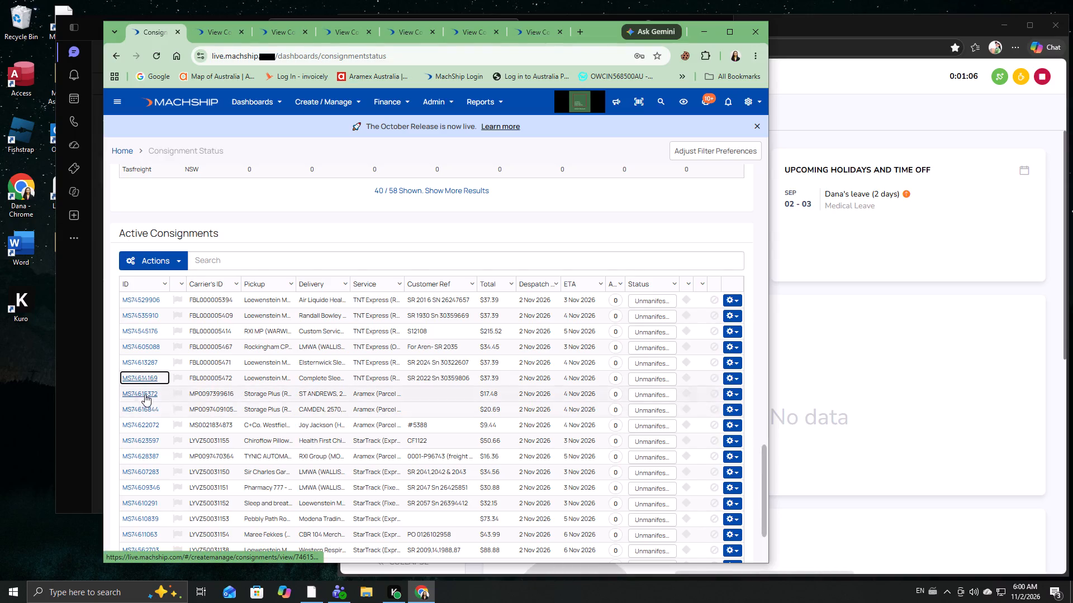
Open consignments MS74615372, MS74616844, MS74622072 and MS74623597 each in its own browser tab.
right_click(145, 394)
click(236, 404)
right_click(150, 407)
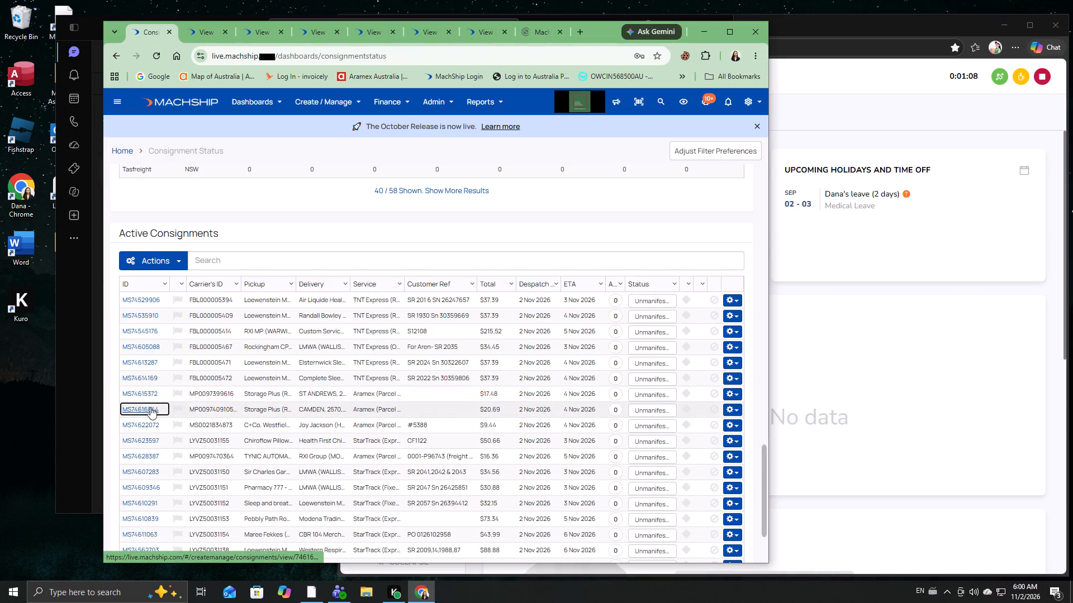
click(230, 416)
right_click(146, 423)
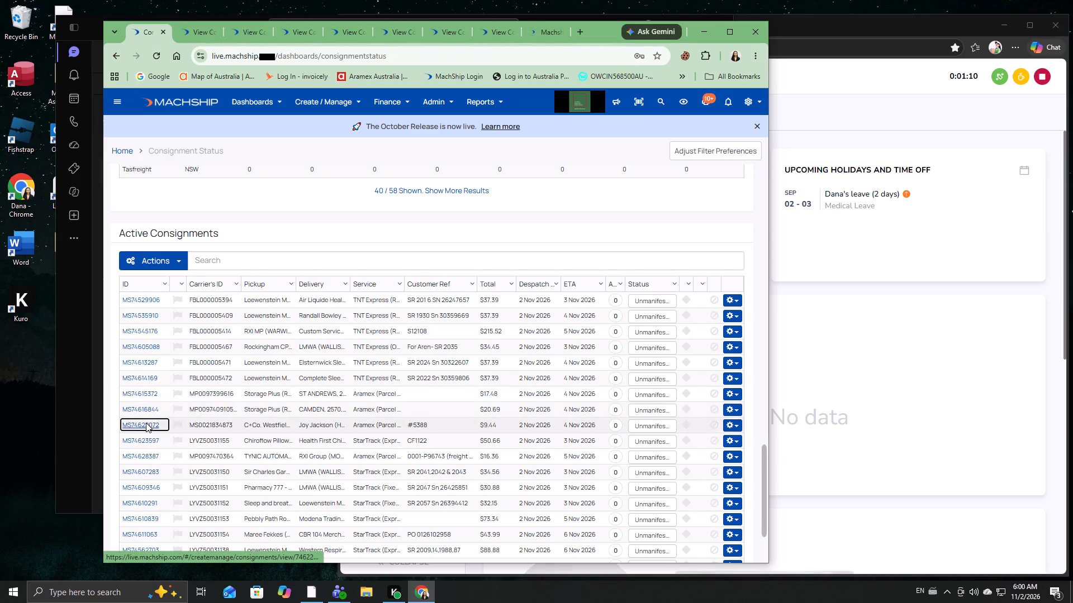
click(233, 434)
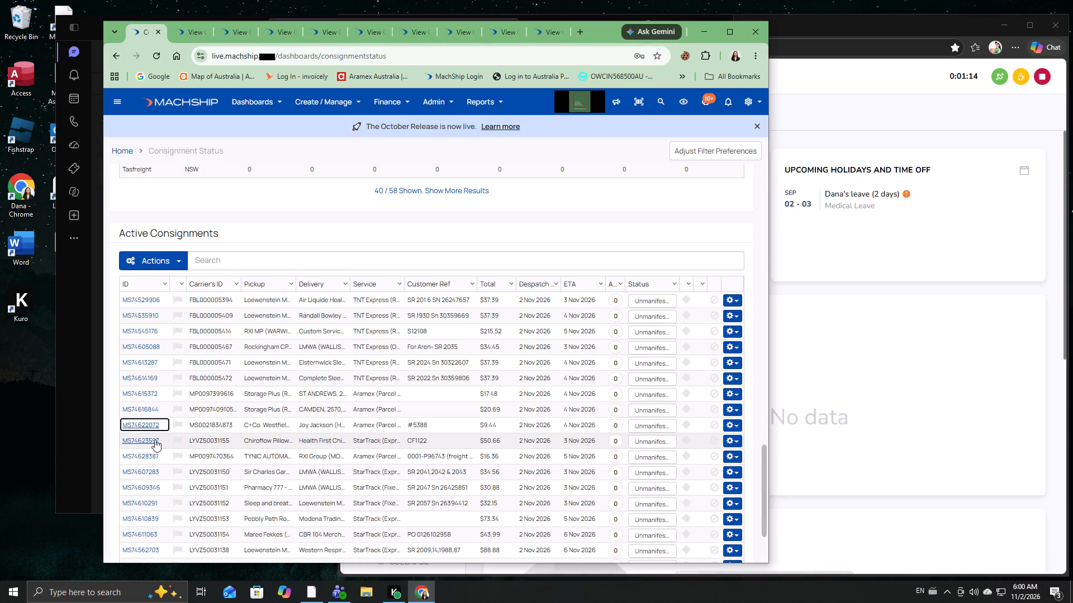
right_click(154, 439)
click(233, 298)
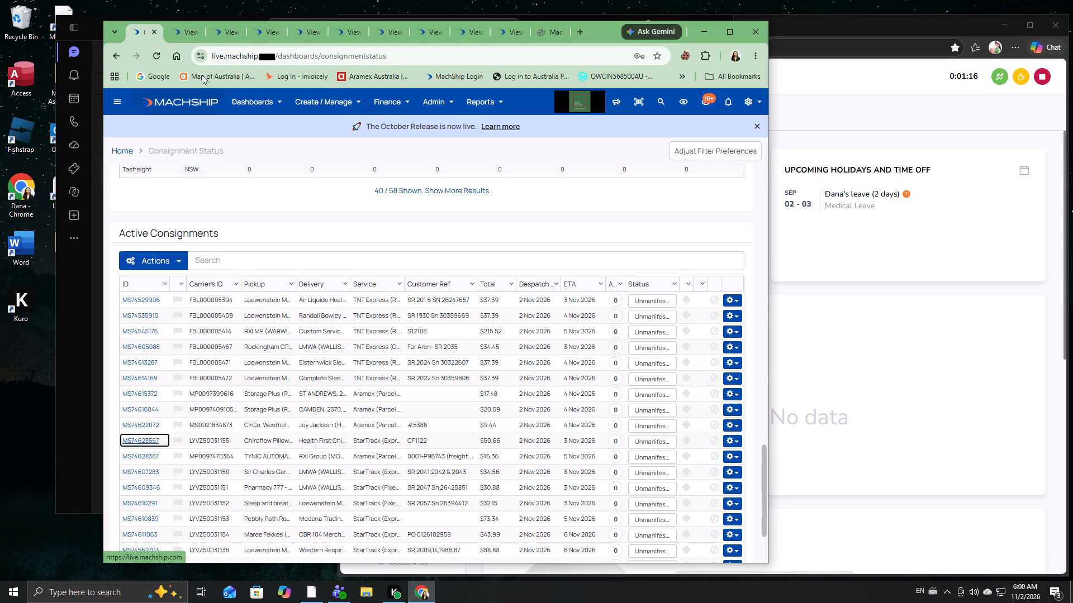
click(181, 32)
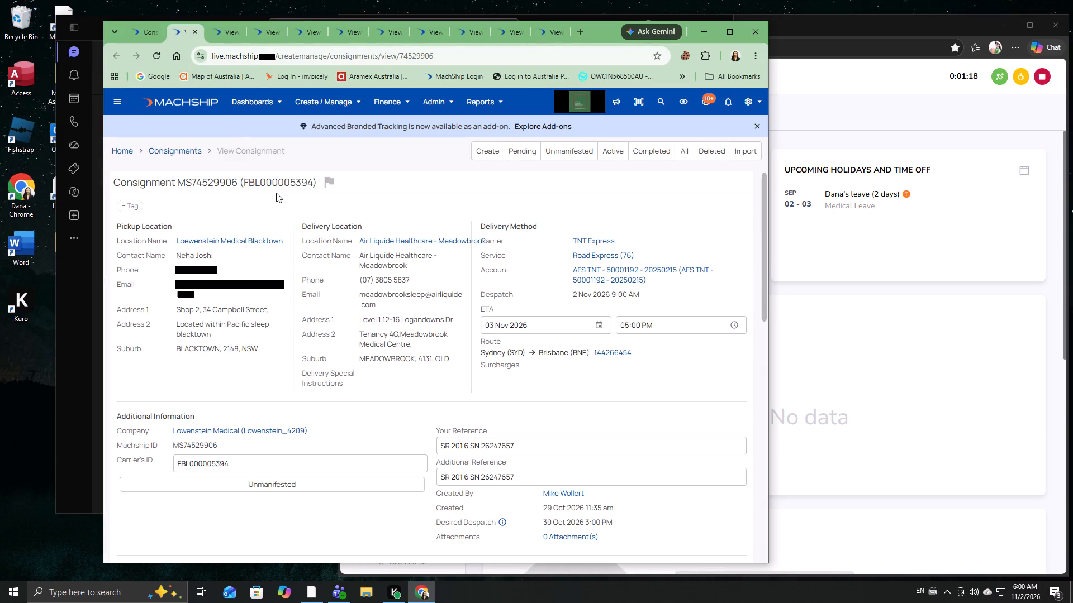
scroll(331, 230, down, 20)
scroll(331, 230, down, 6)
scroll(317, 244, up, 2)
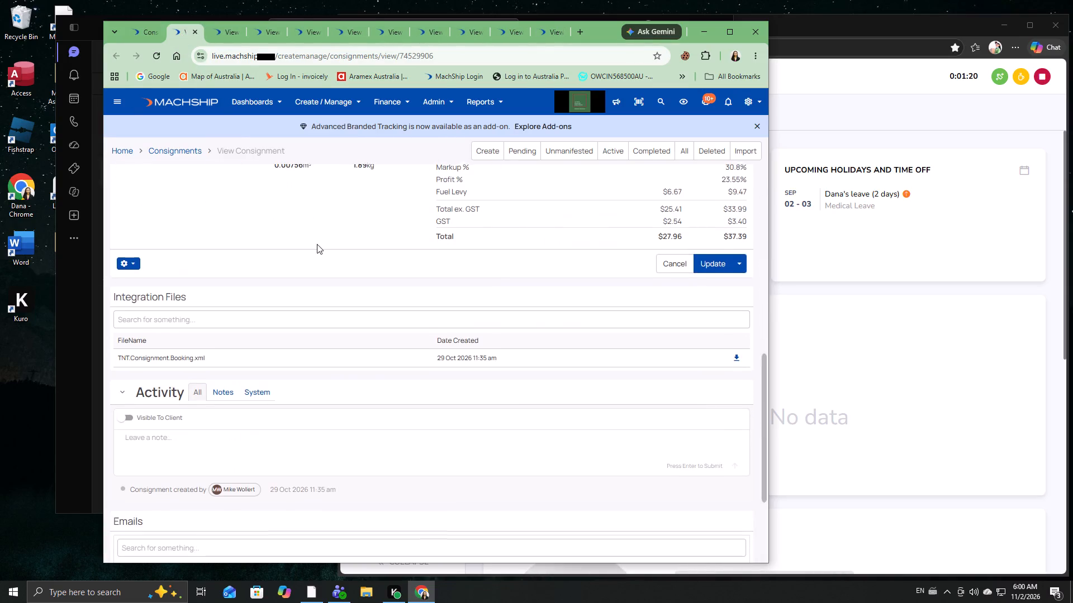
scroll(317, 244, up, 19)
scroll(317, 244, down, 9)
scroll(189, 301, down, 2)
scroll(245, 294, down, 8)
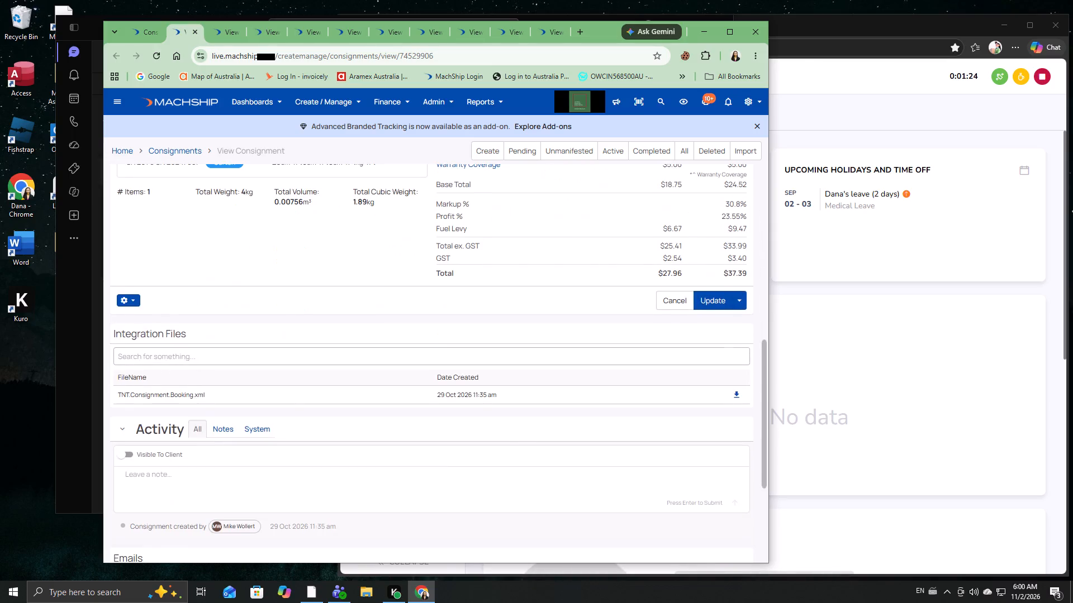
click(138, 301)
click(184, 478)
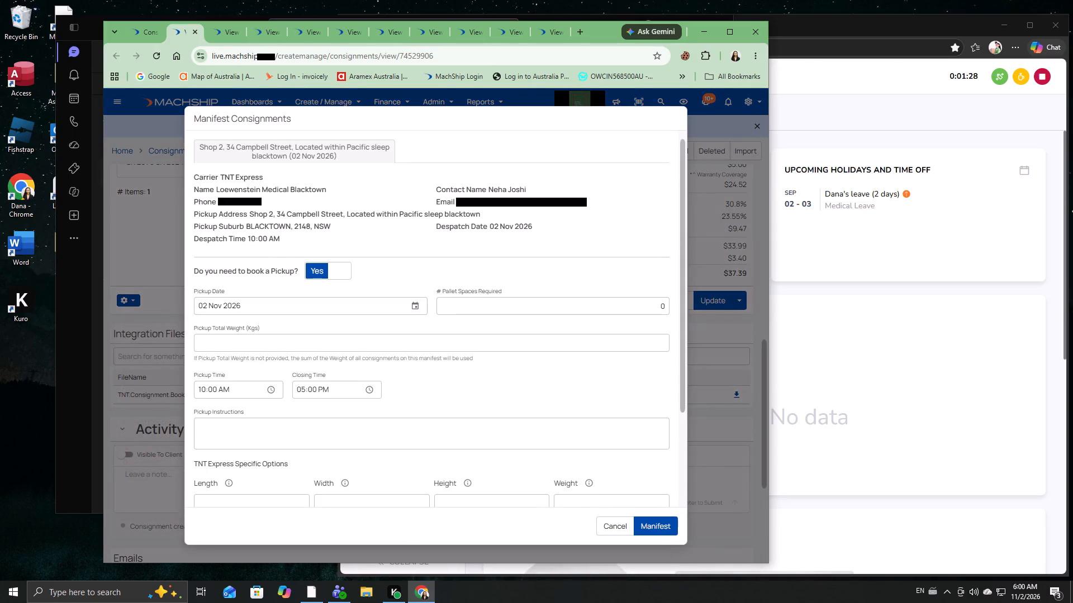
click(662, 525)
click(212, 38)
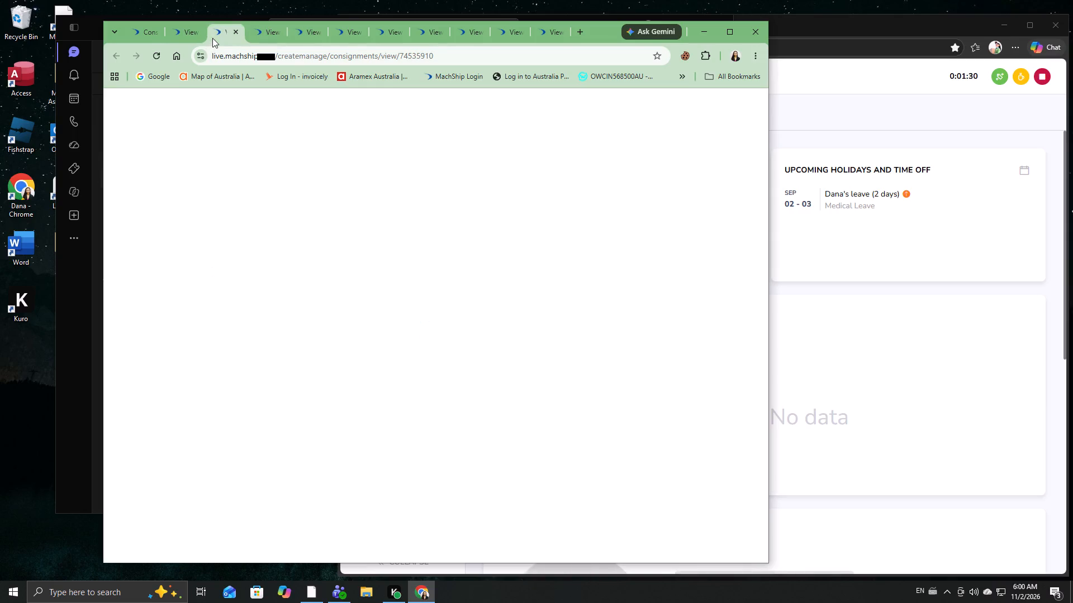
scroll(165, 347, down, 12)
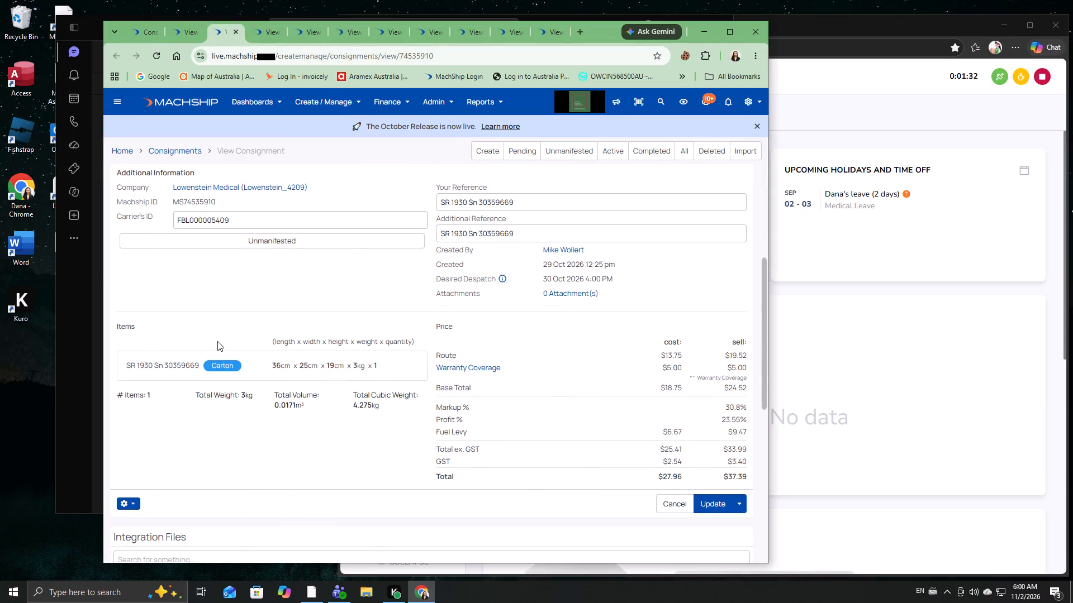
scroll(217, 341, up, 7)
scroll(217, 341, down, 4)
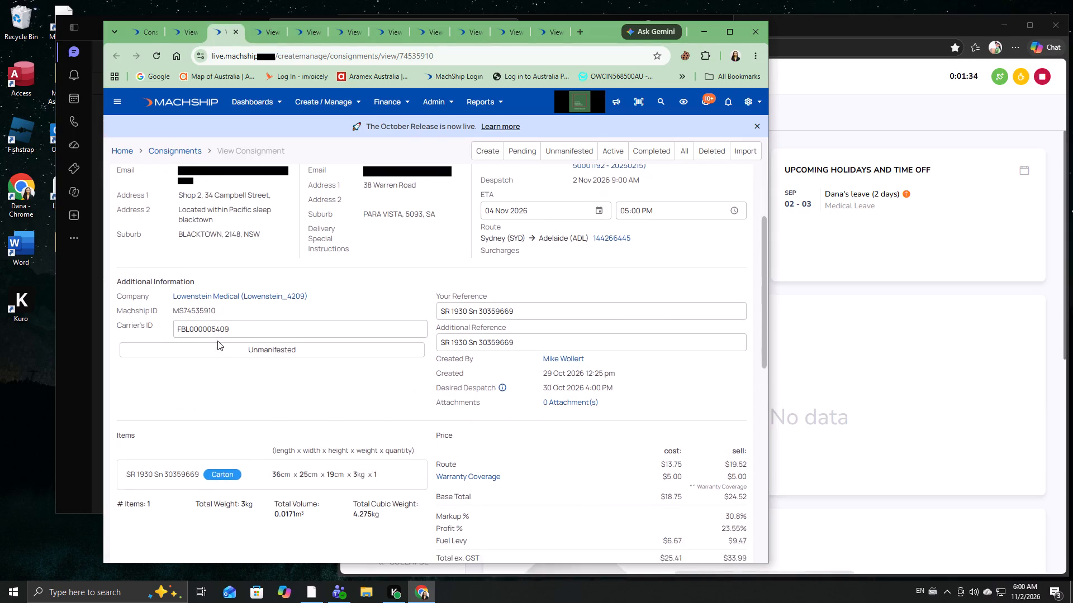
scroll(217, 341, down, 9)
click(138, 391)
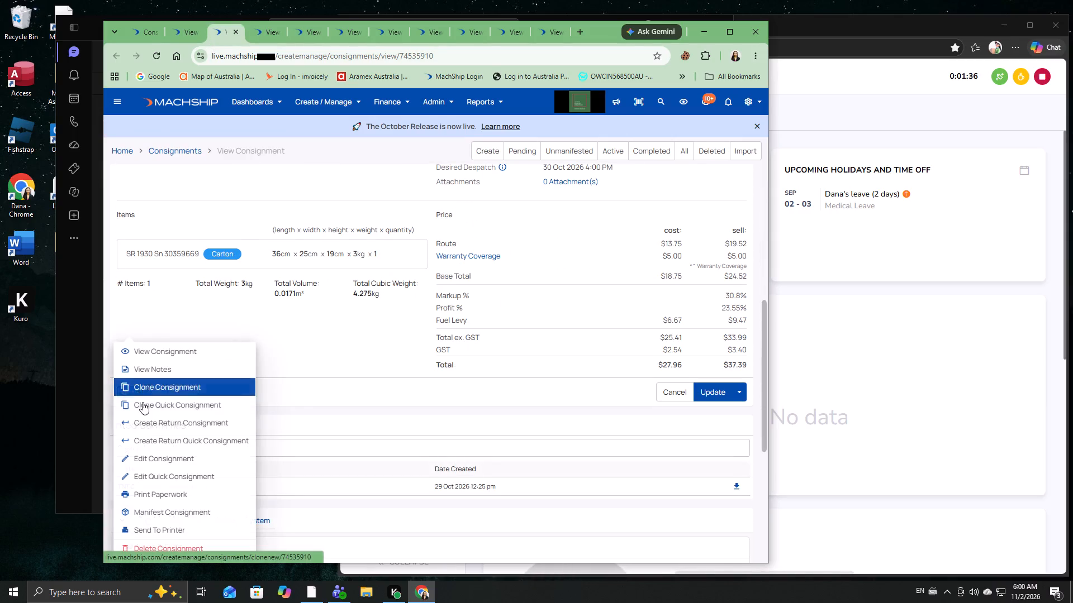
click(203, 505)
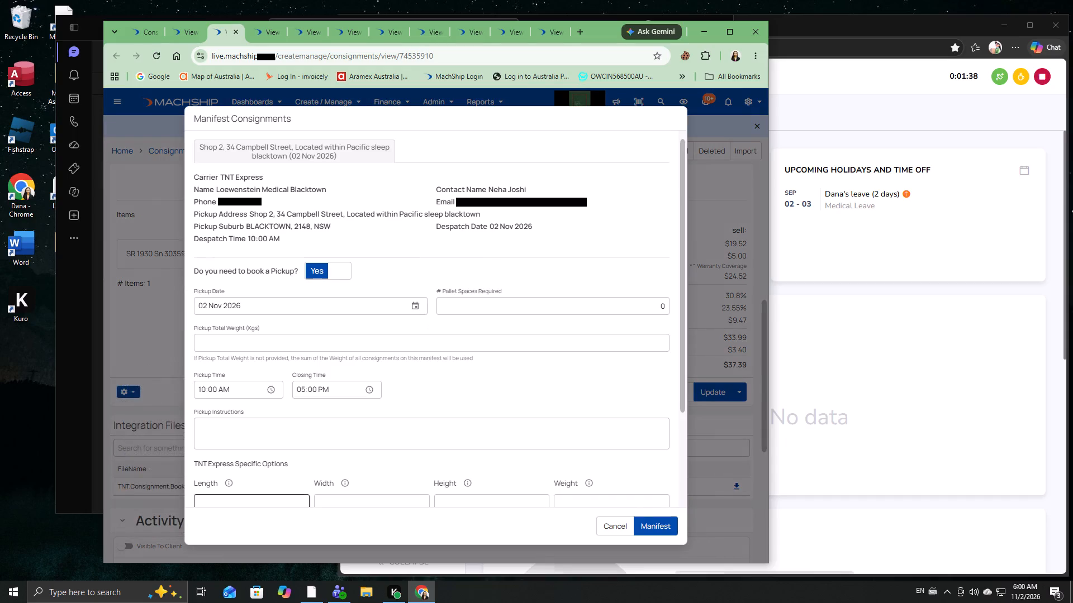
click(657, 530)
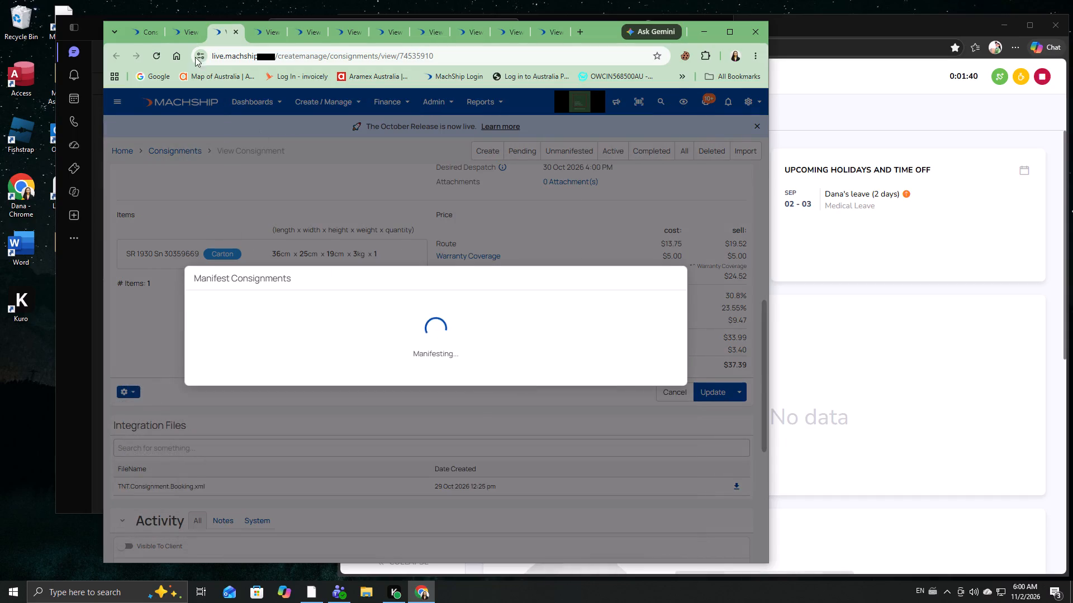
click(263, 34)
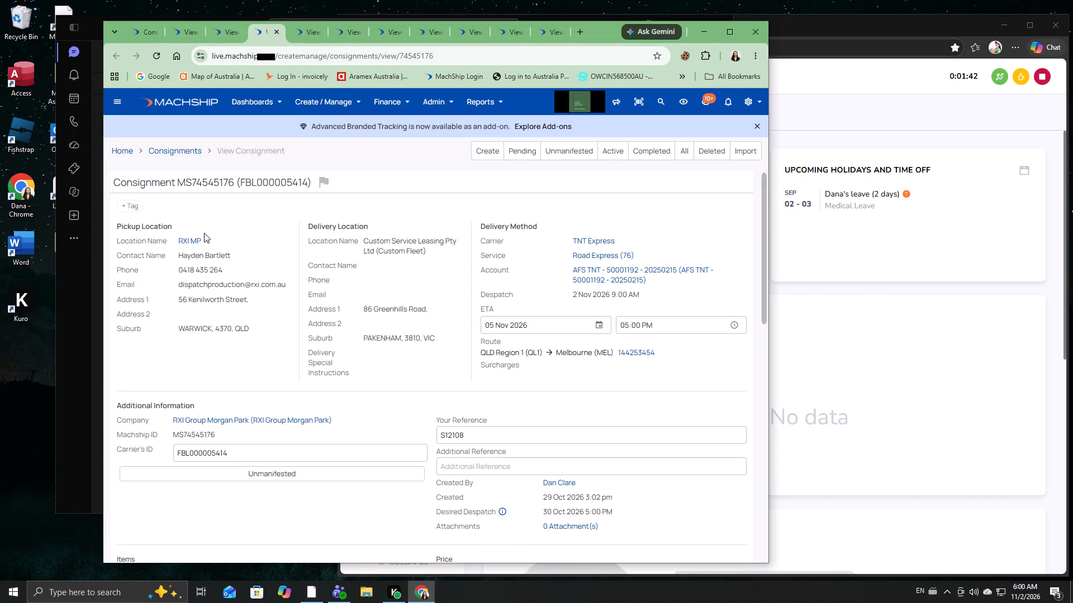
scroll(198, 376, down, 7)
scroll(153, 356, down, 2)
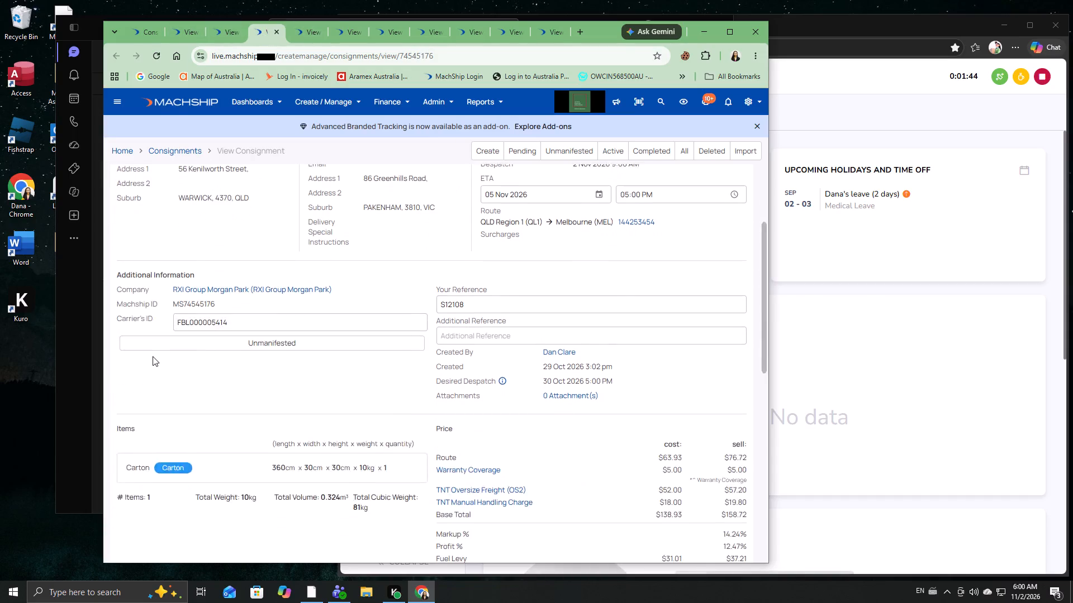
scroll(153, 356, down, 18)
click(134, 261)
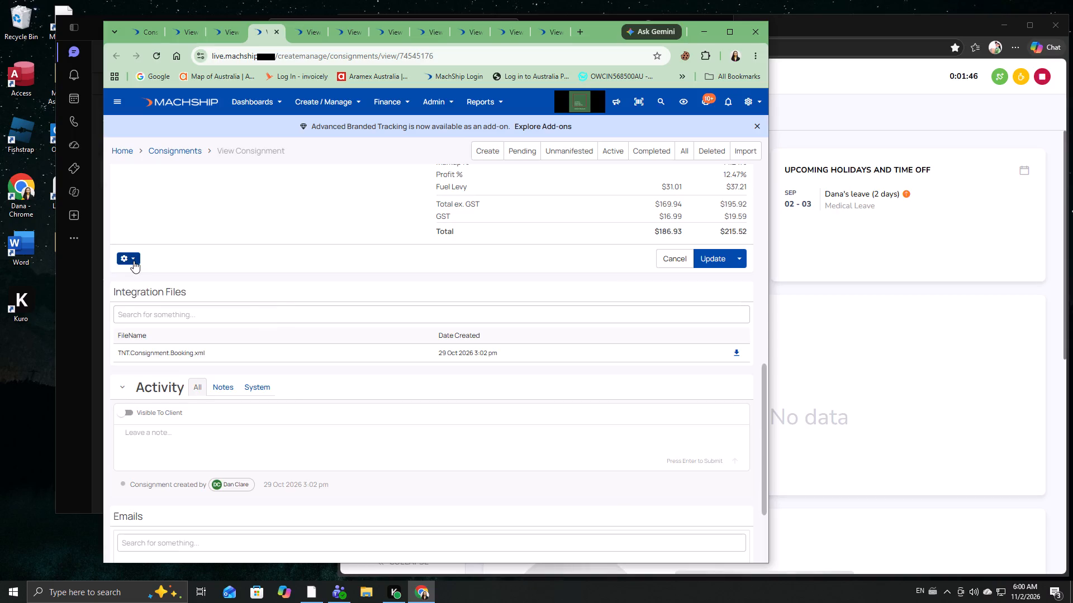
click(195, 435)
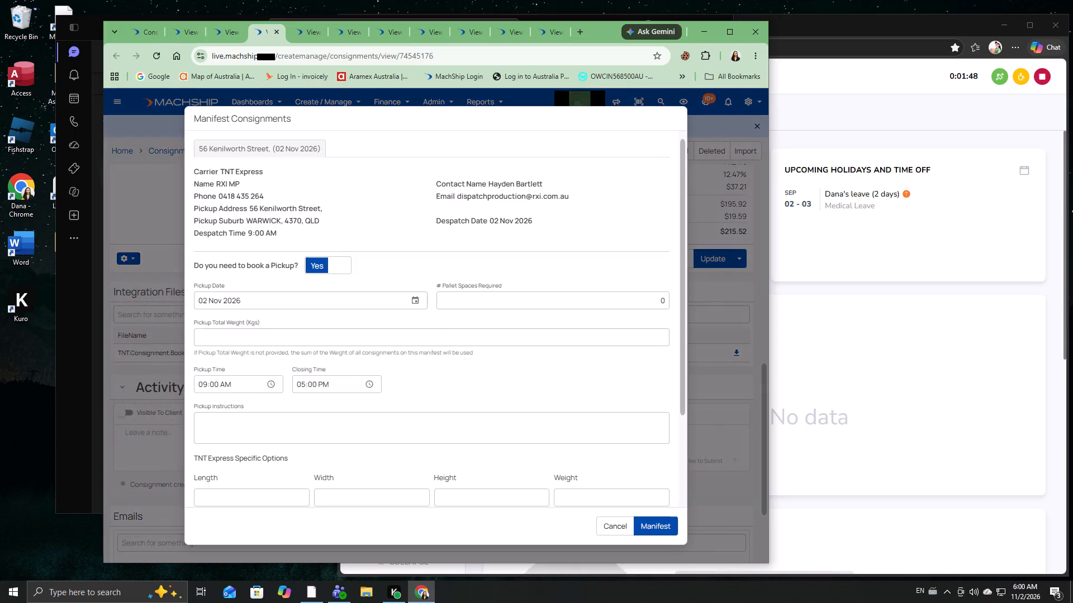
click(669, 531)
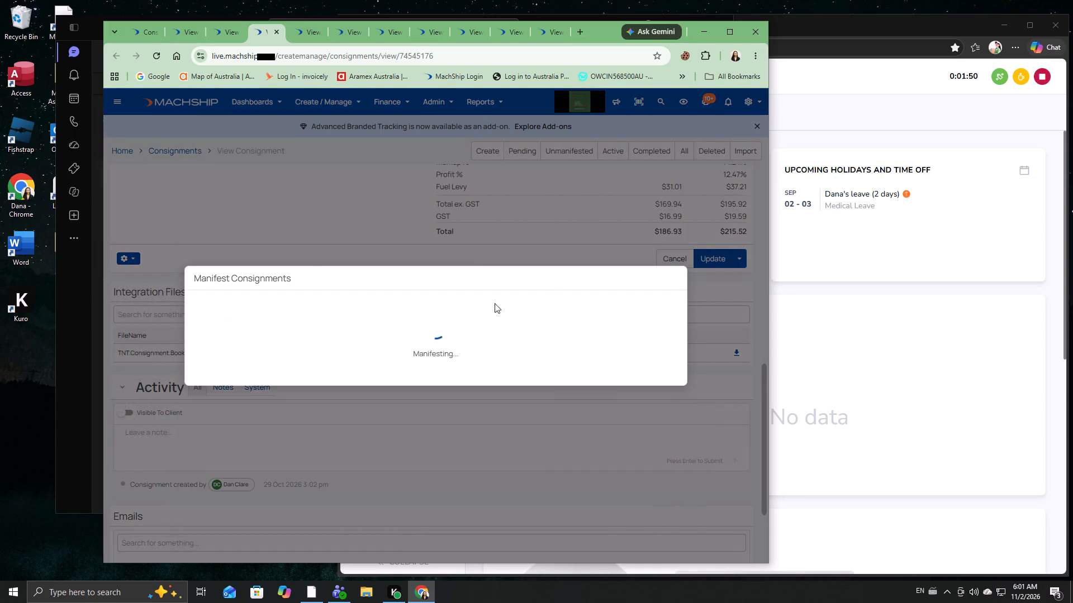
click(315, 36)
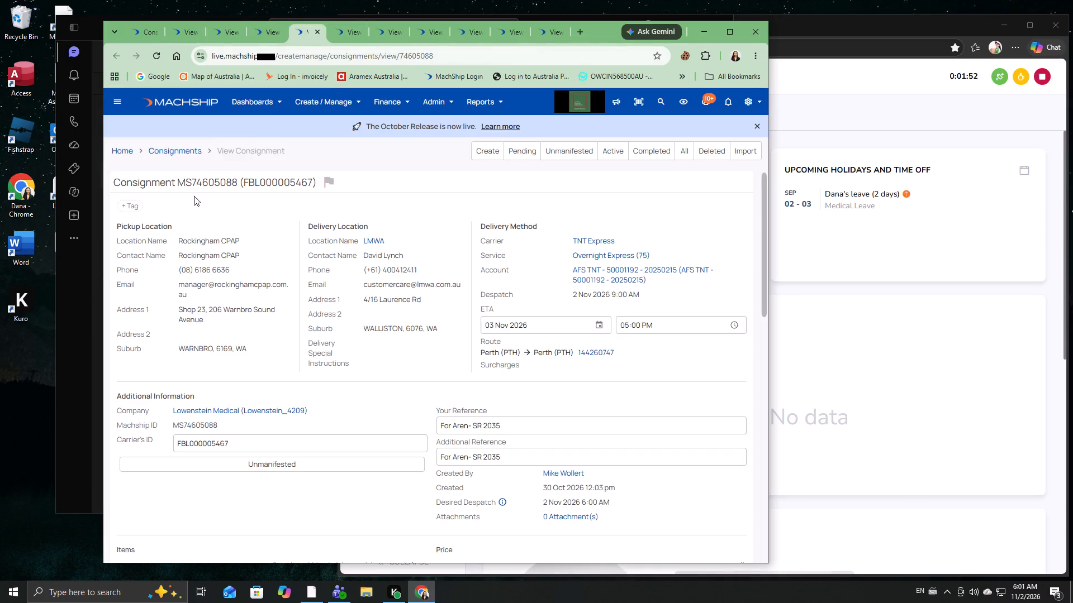
scroll(194, 198, down, 15)
scroll(199, 214, up, 12)
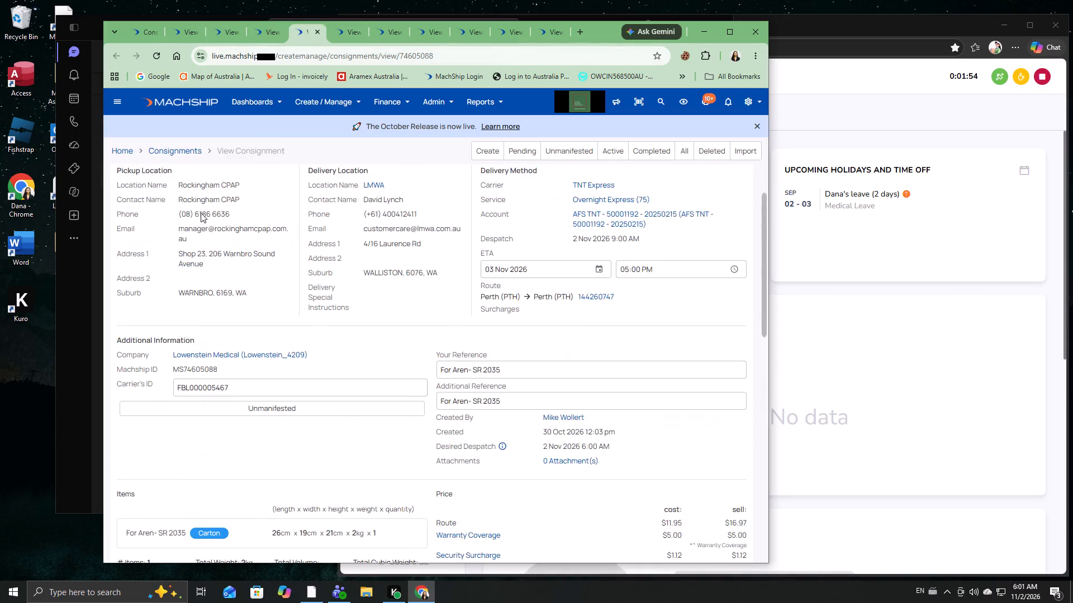
scroll(201, 213, down, 4)
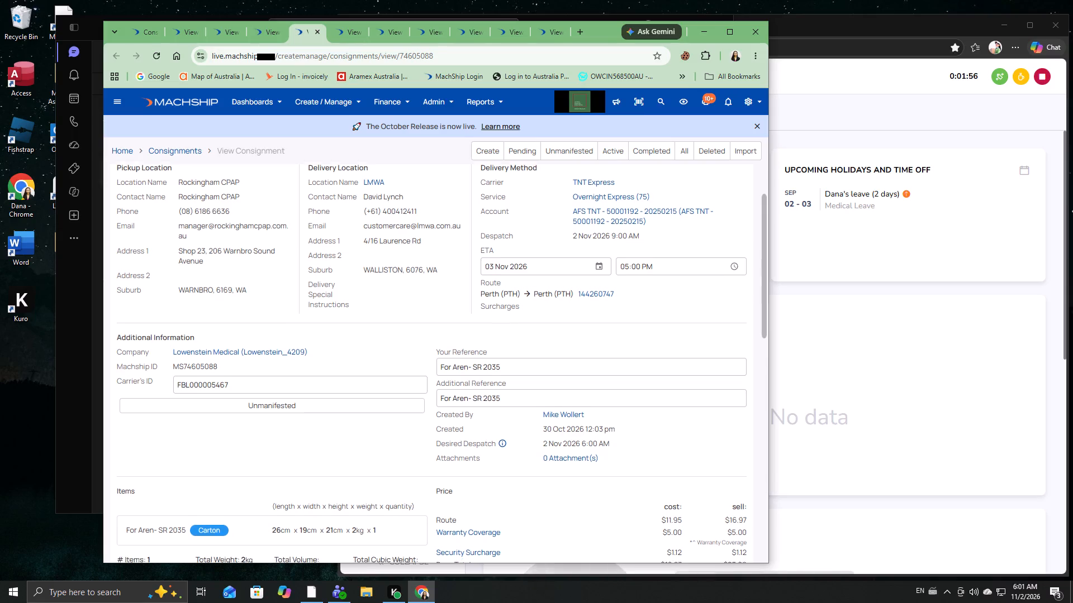
scroll(201, 213, down, 3)
scroll(126, 224, down, 14)
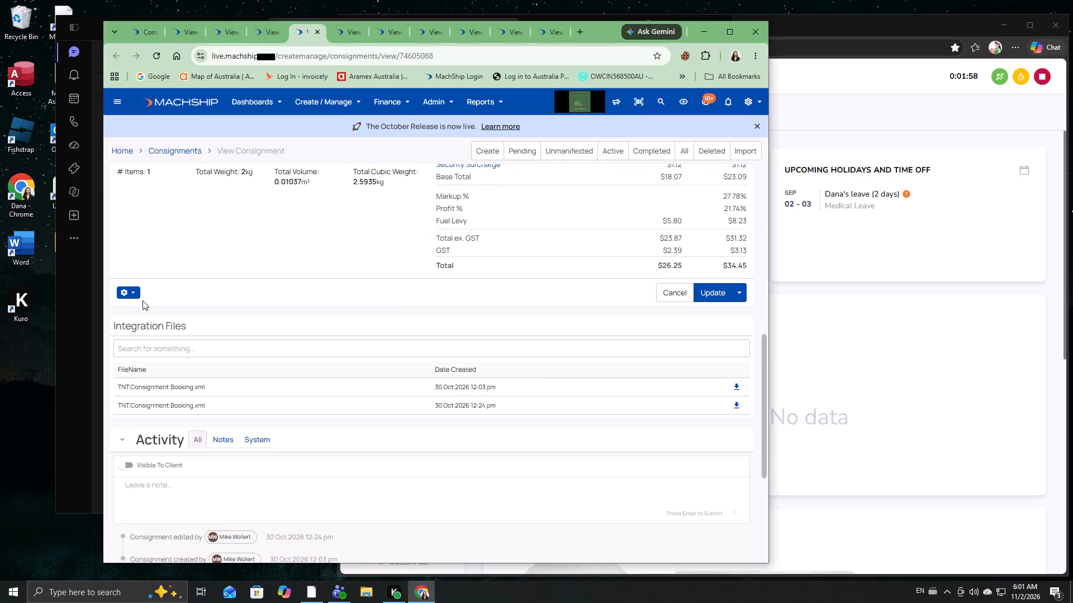
click(135, 296)
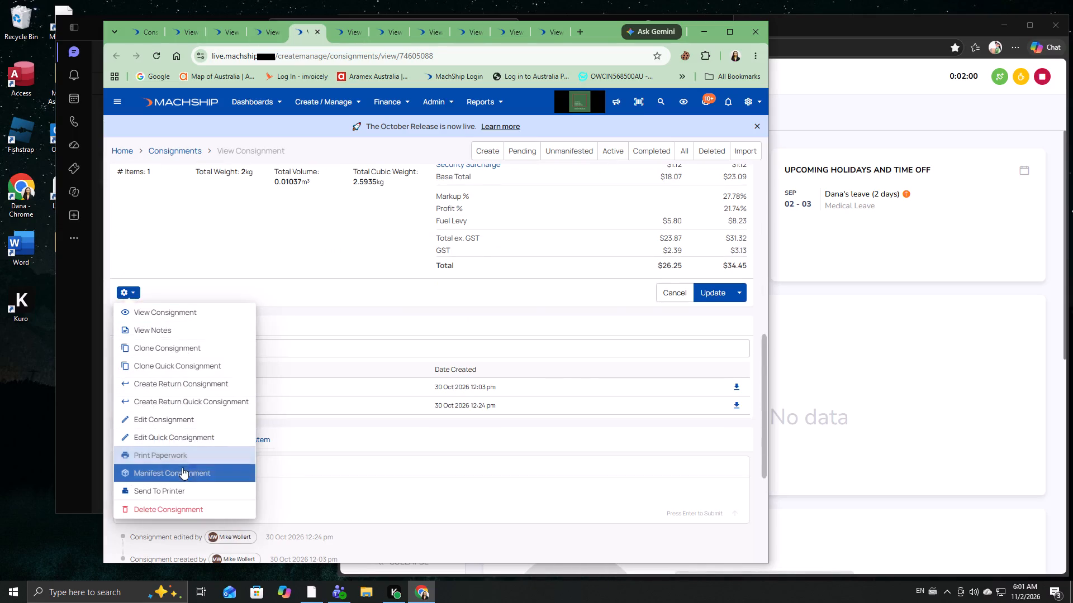
click(183, 468)
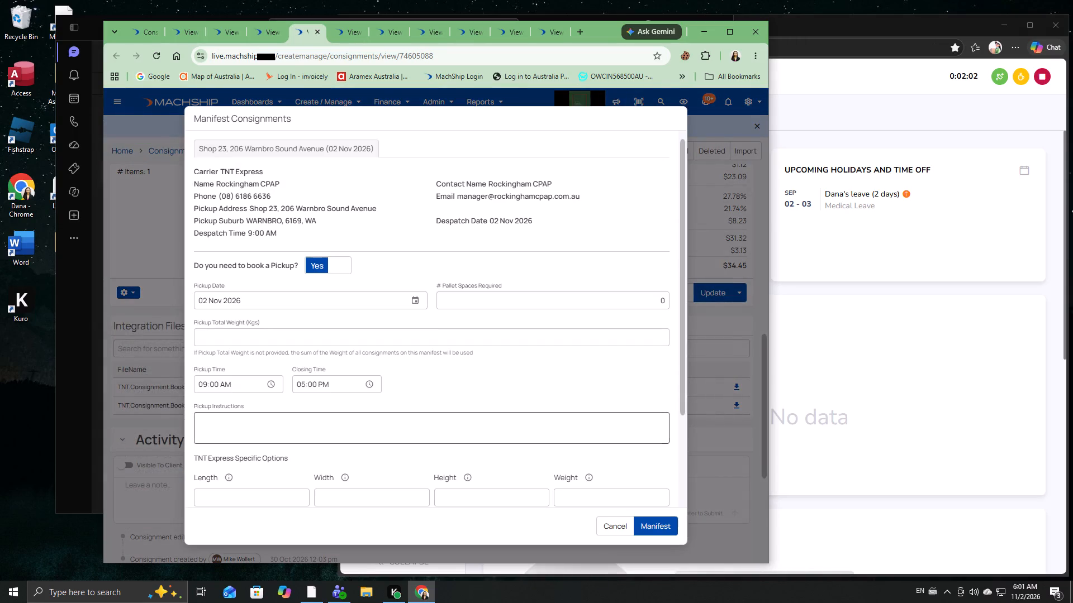
click(652, 530)
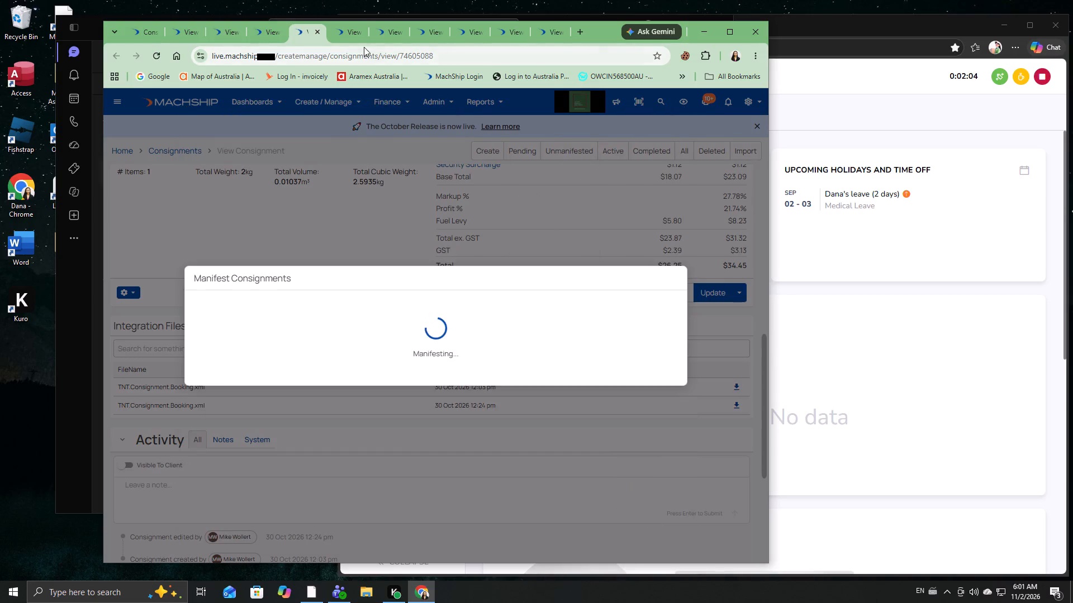
click(351, 42)
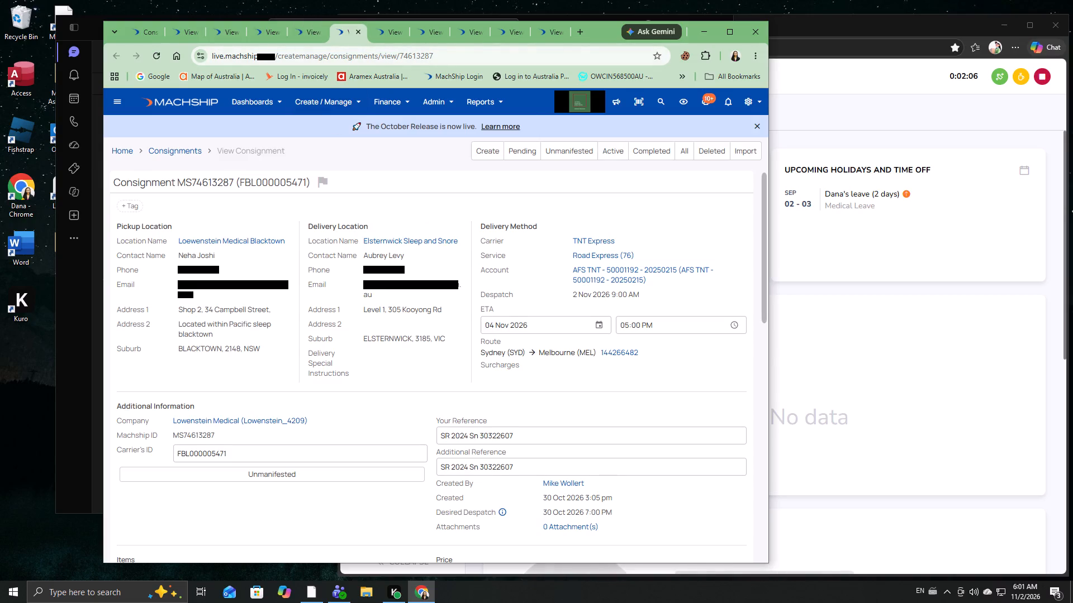
scroll(353, 241, down, 7)
scroll(286, 287, down, 20)
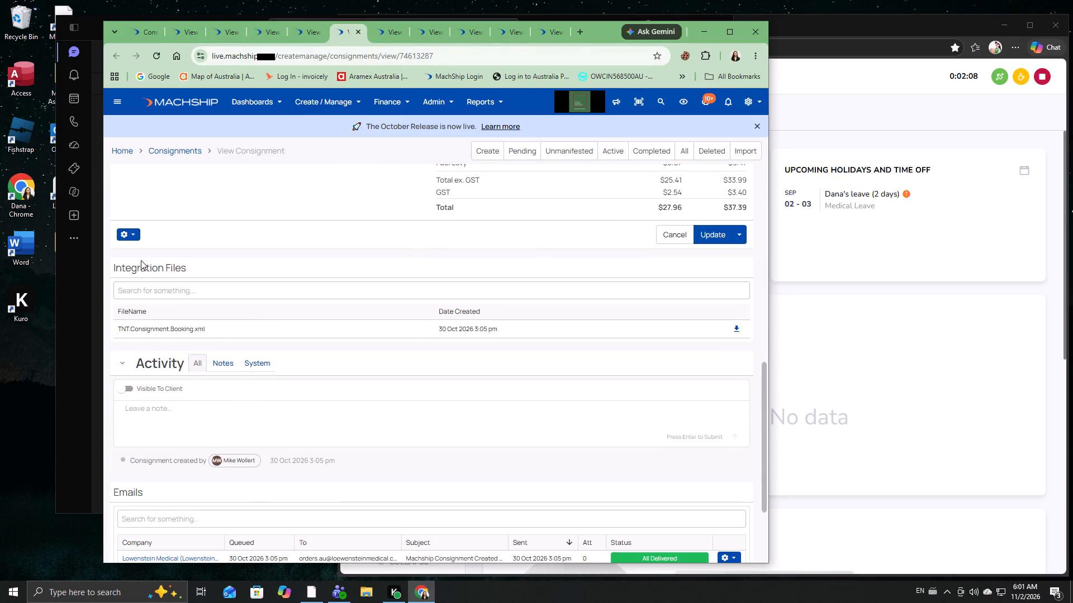
click(127, 234)
click(188, 416)
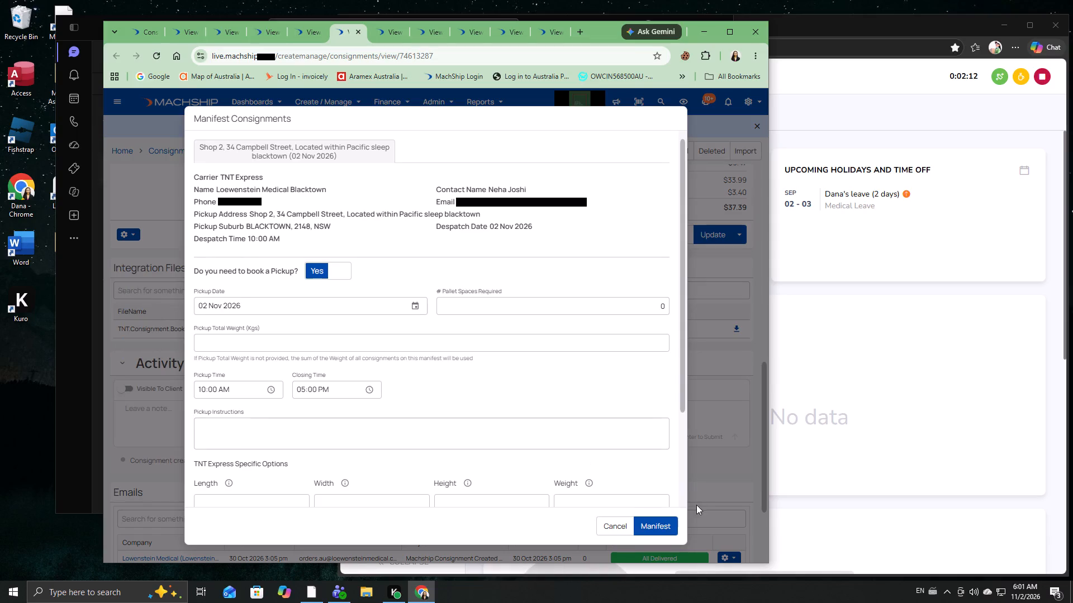
click(659, 519)
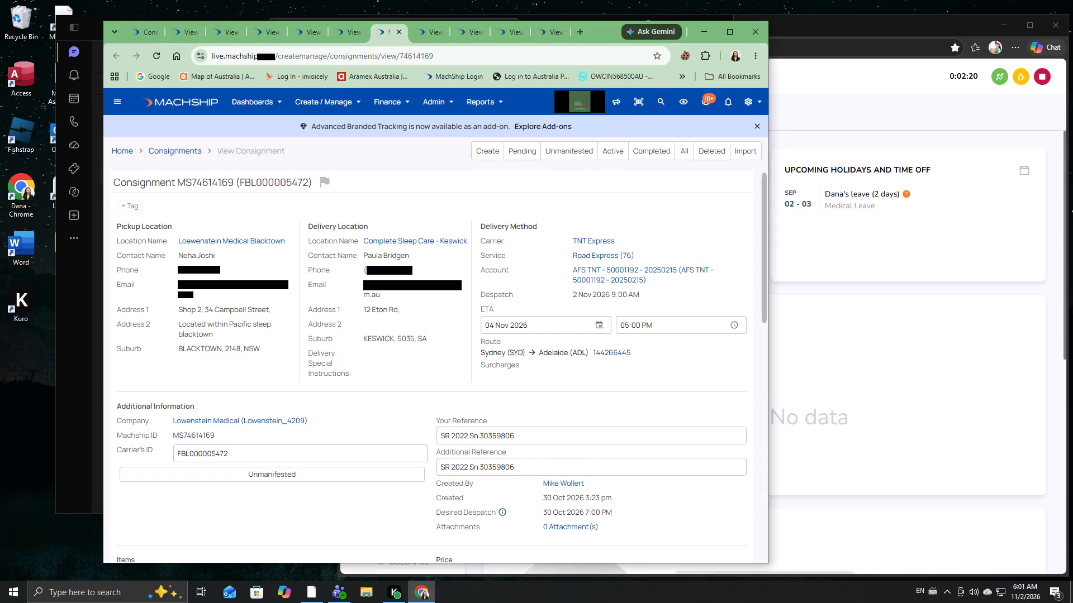
scroll(381, 299, down, 13)
scroll(233, 281, down, 6)
scroll(153, 369, down, 5)
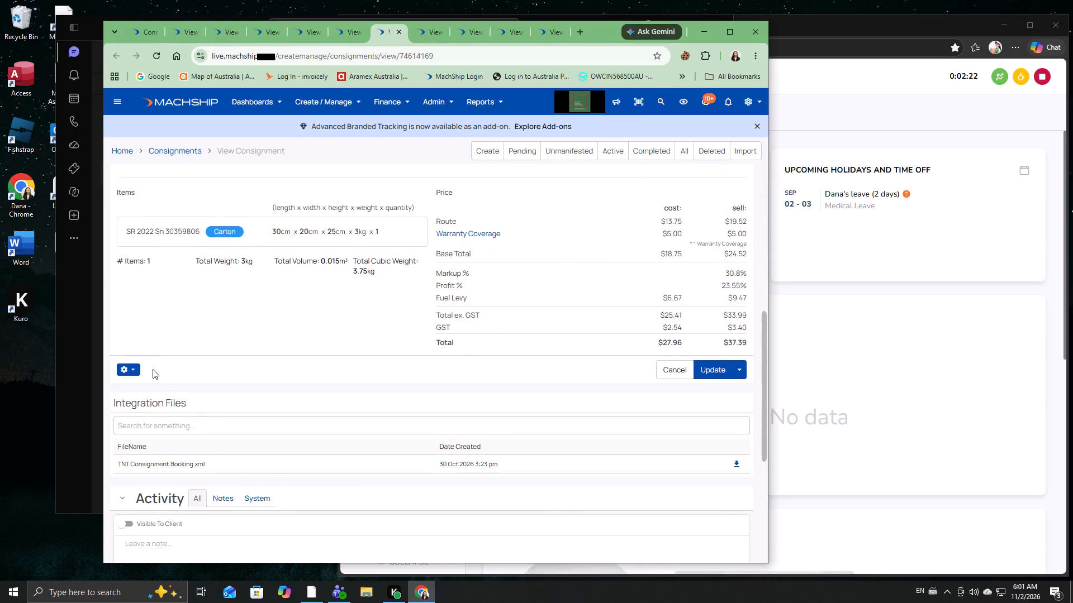
click(136, 291)
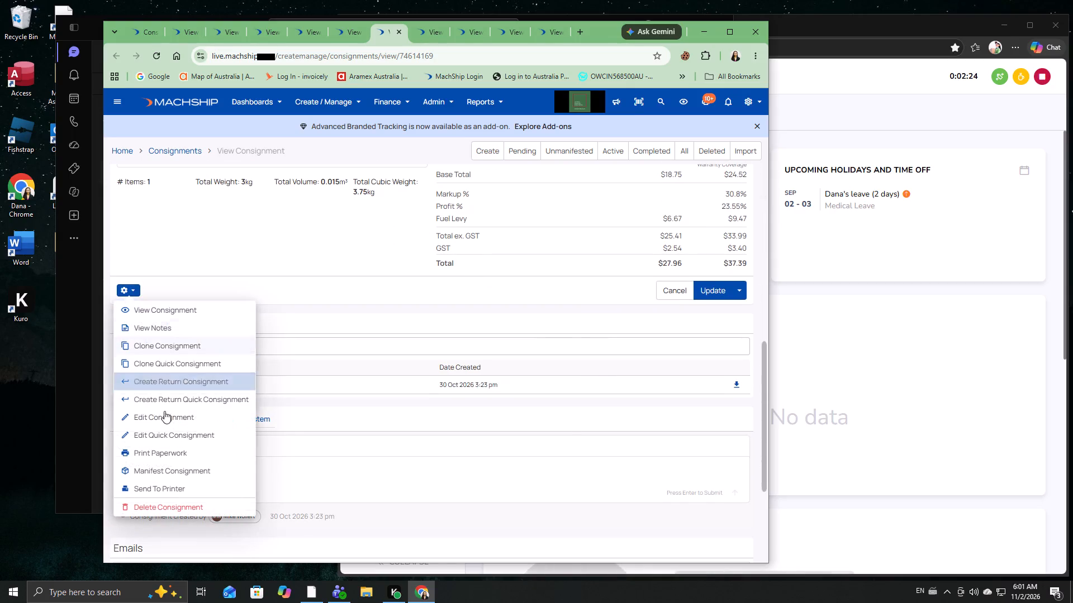
click(165, 468)
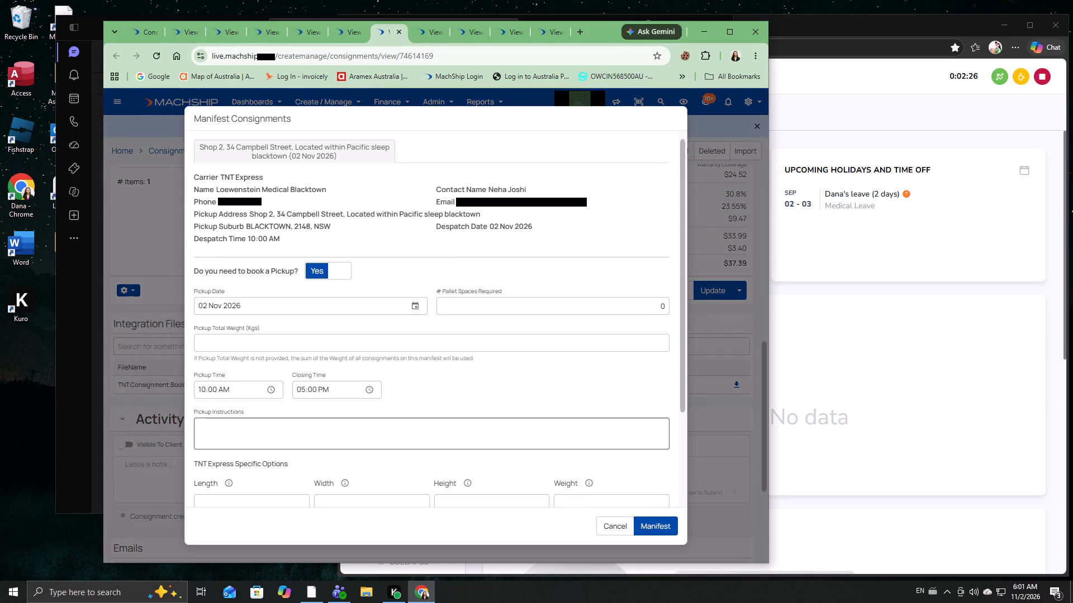
click(651, 520)
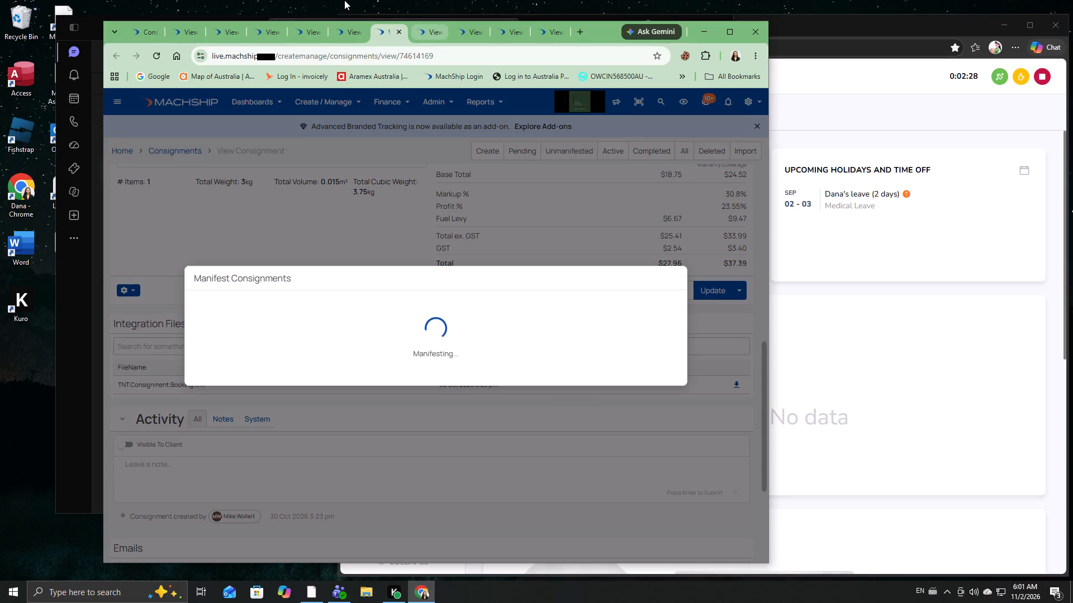
click(430, 35)
scroll(278, 192, down, 5)
scroll(271, 193, up, 3)
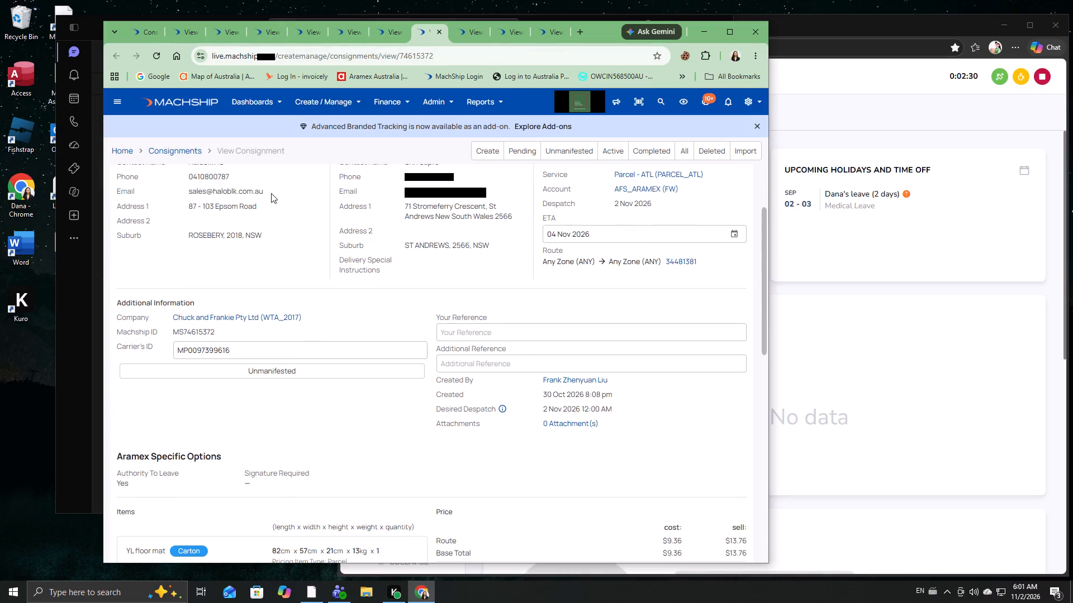
scroll(271, 193, up, 2)
drag(250, 175, 326, 175)
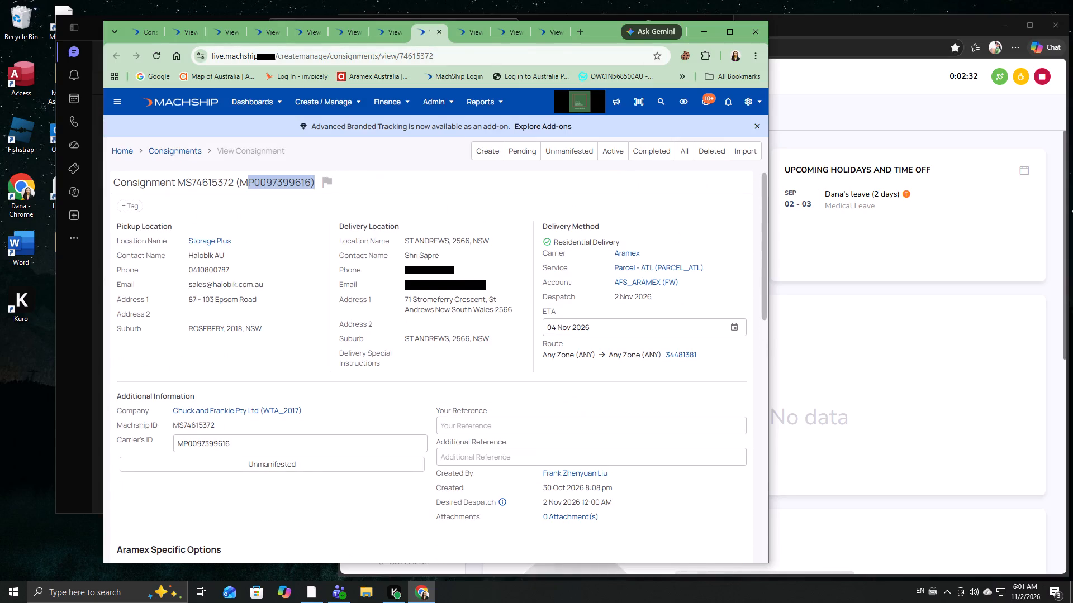
scroll(232, 319, down, 7)
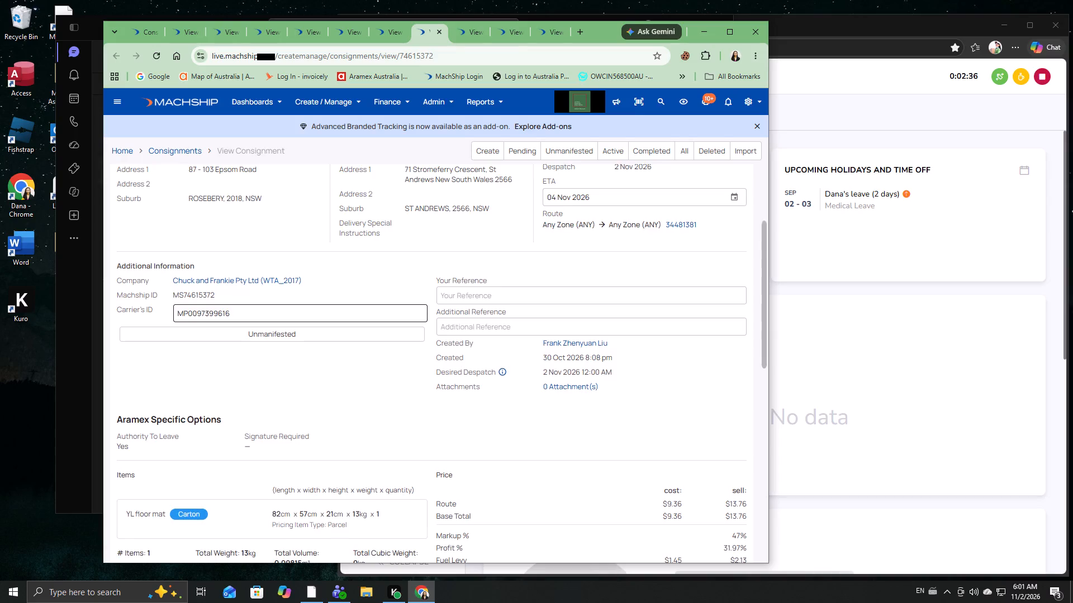
scroll(230, 312, down, 17)
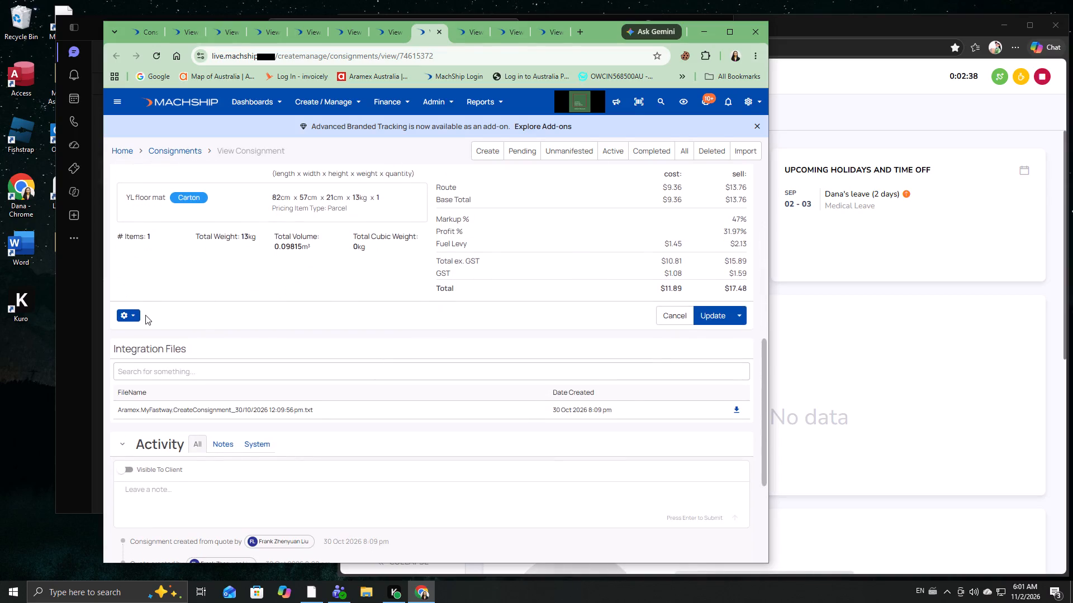
click(139, 315)
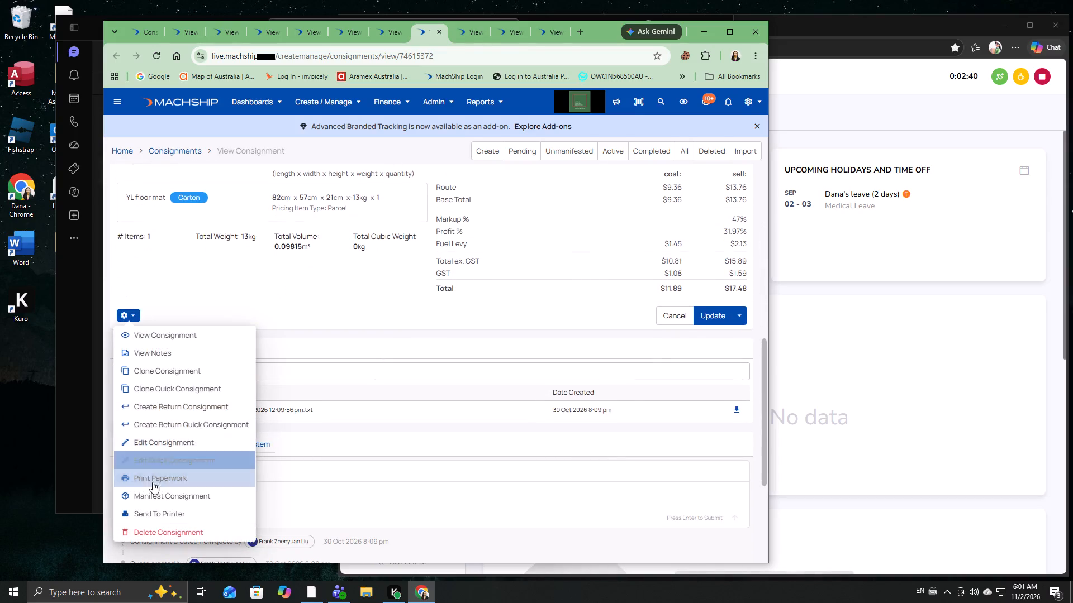
click(156, 495)
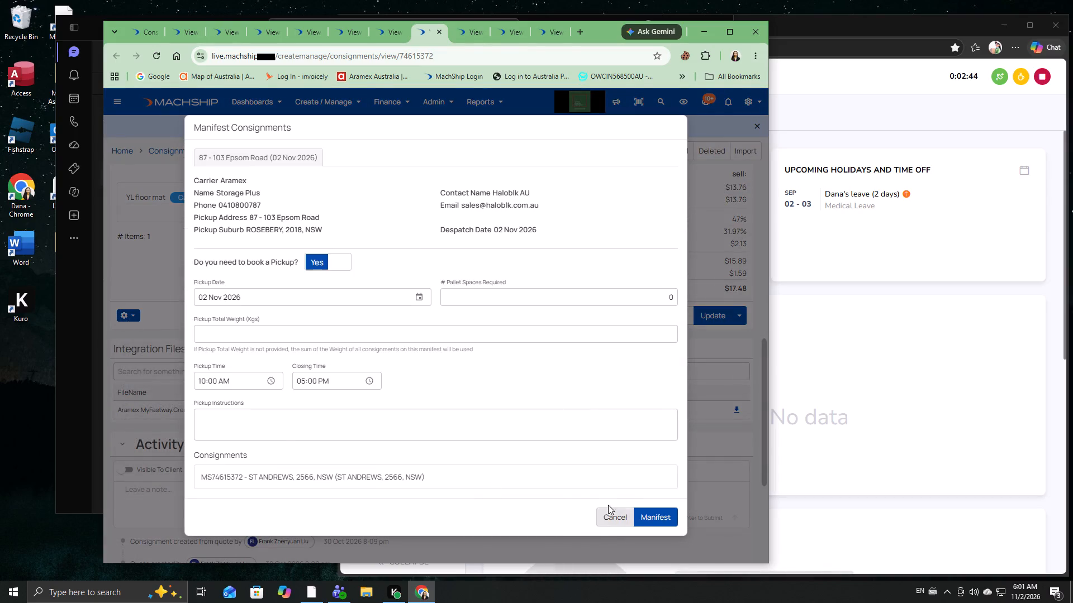
click(658, 521)
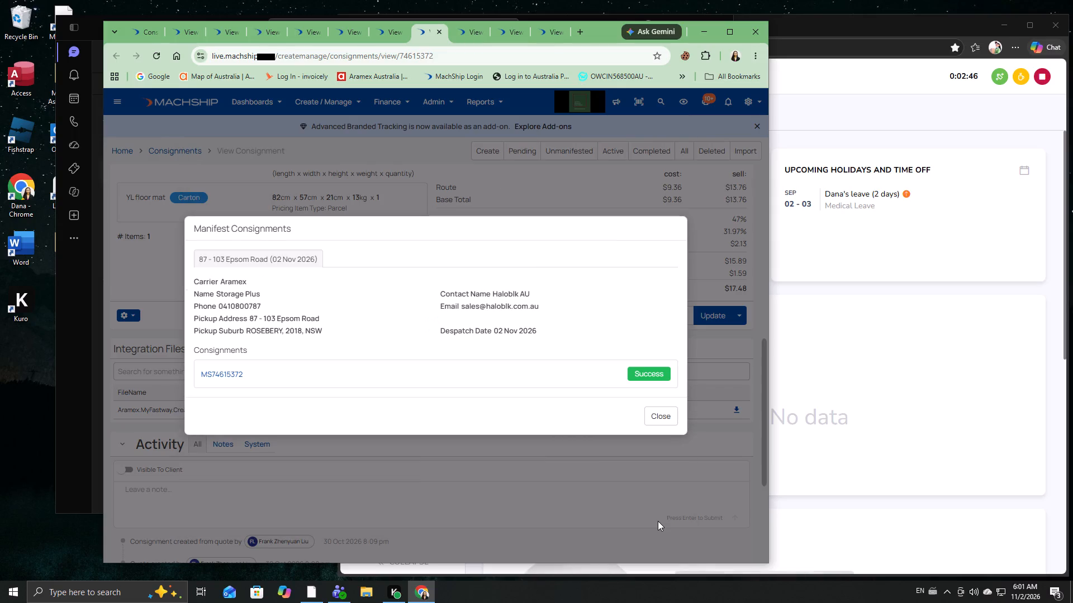
click(653, 418)
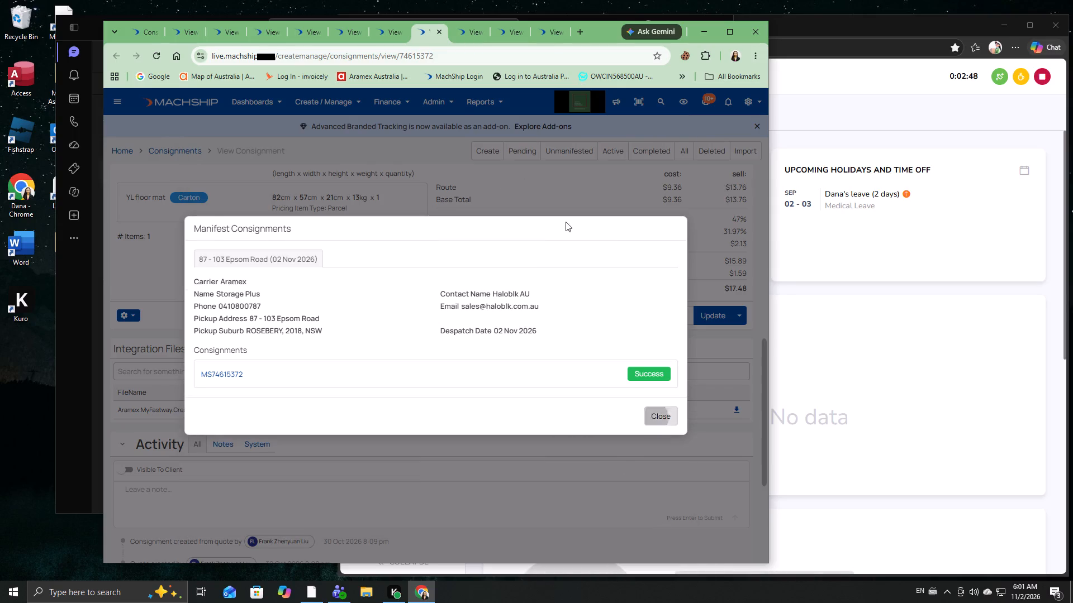
click(468, 41)
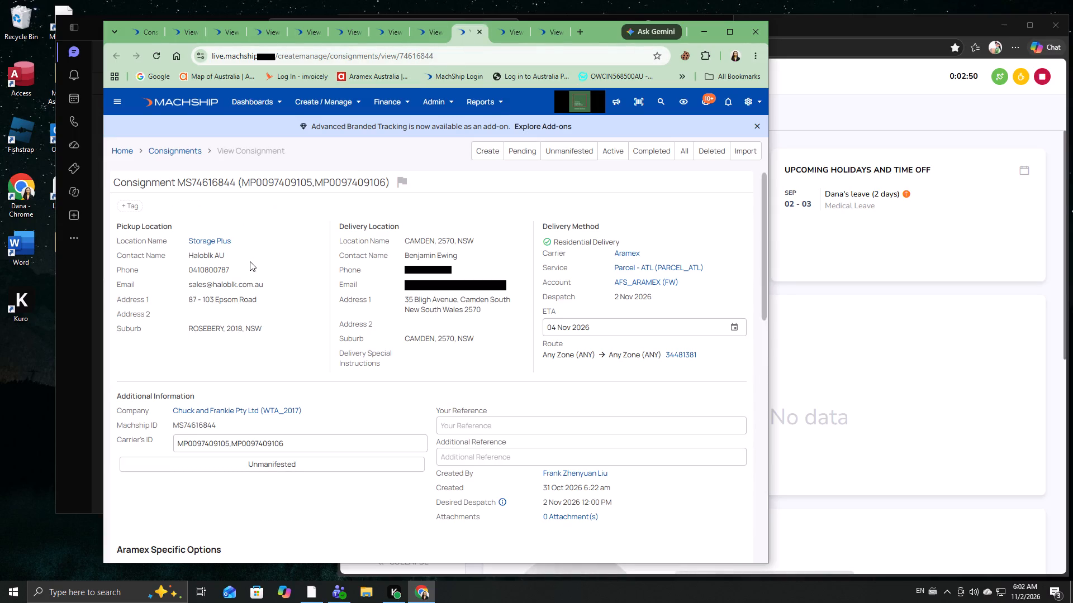
scroll(250, 262, down, 19)
scroll(255, 271, down, 5)
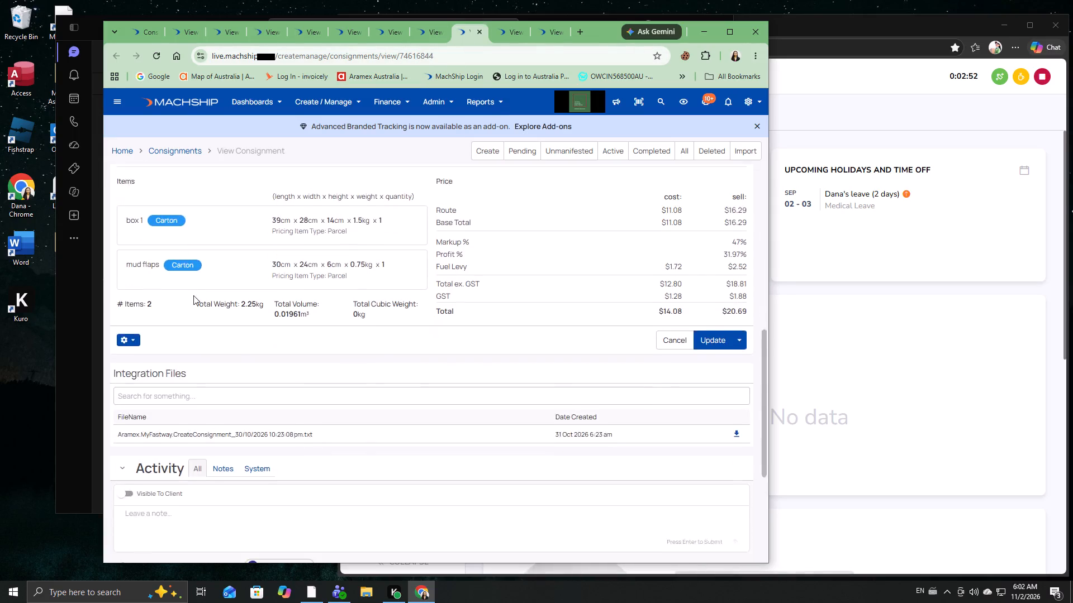
click(129, 320)
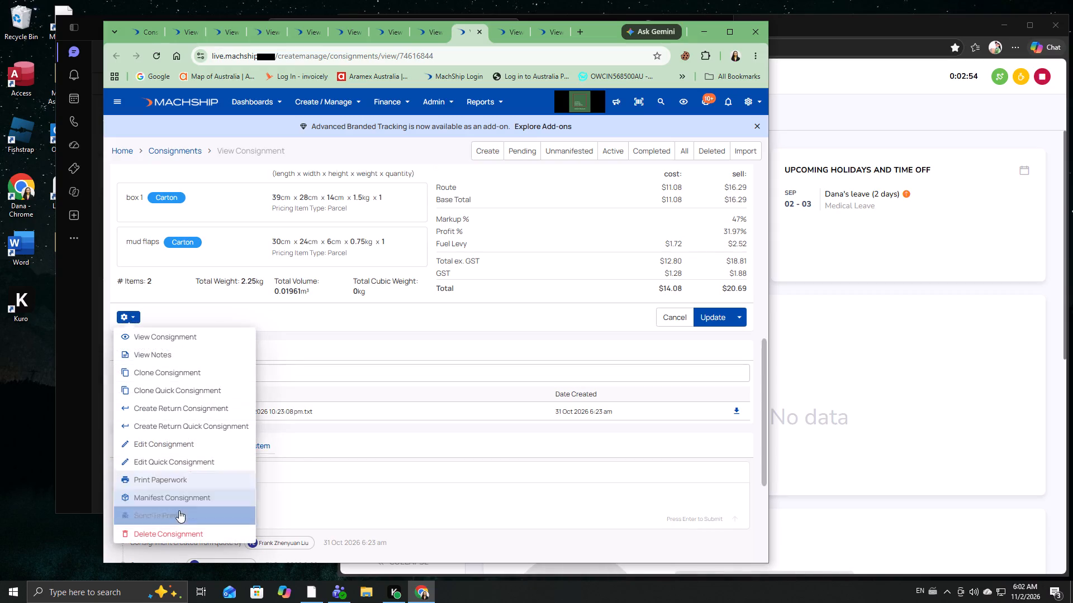
click(181, 502)
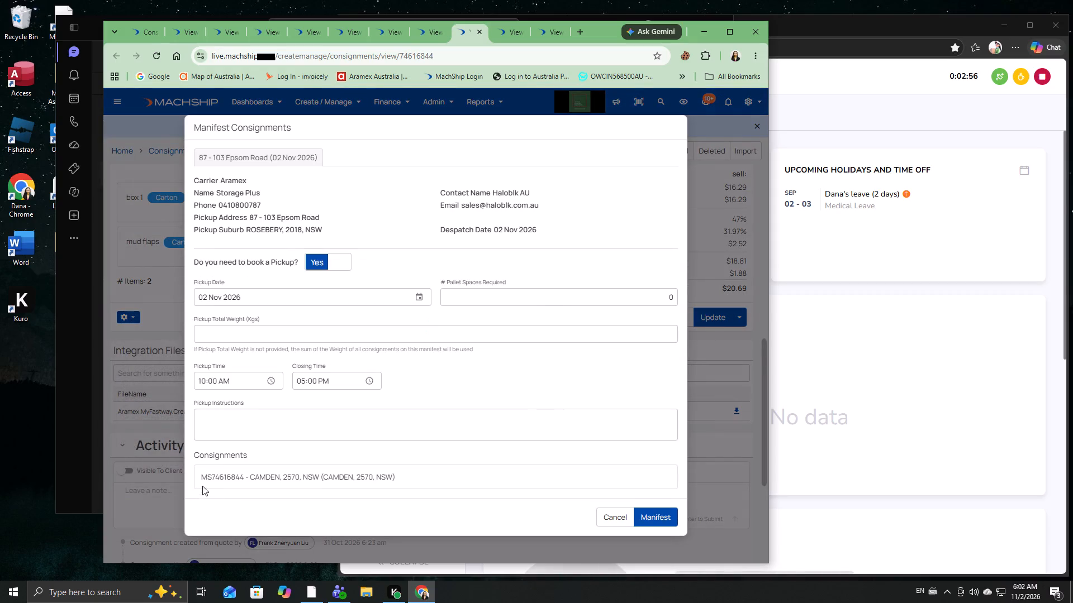
click(656, 513)
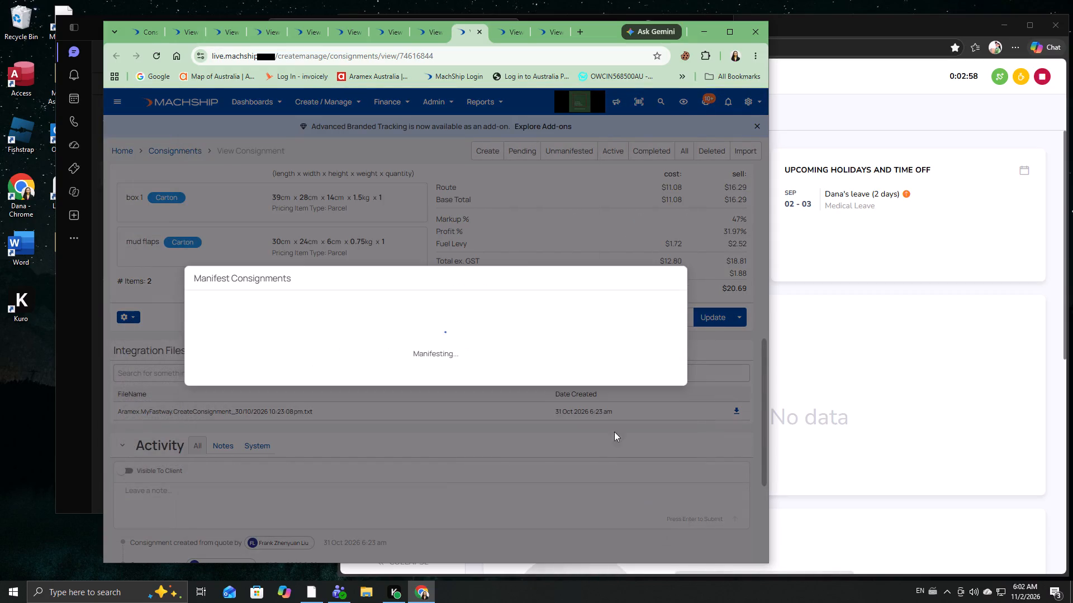
click(513, 38)
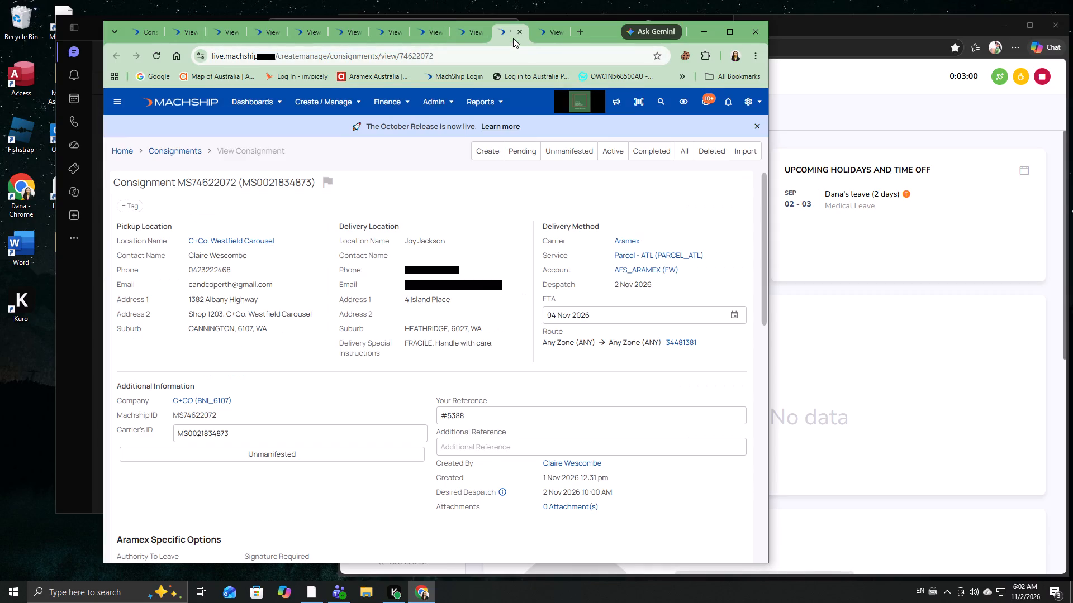
scroll(216, 217, down, 6)
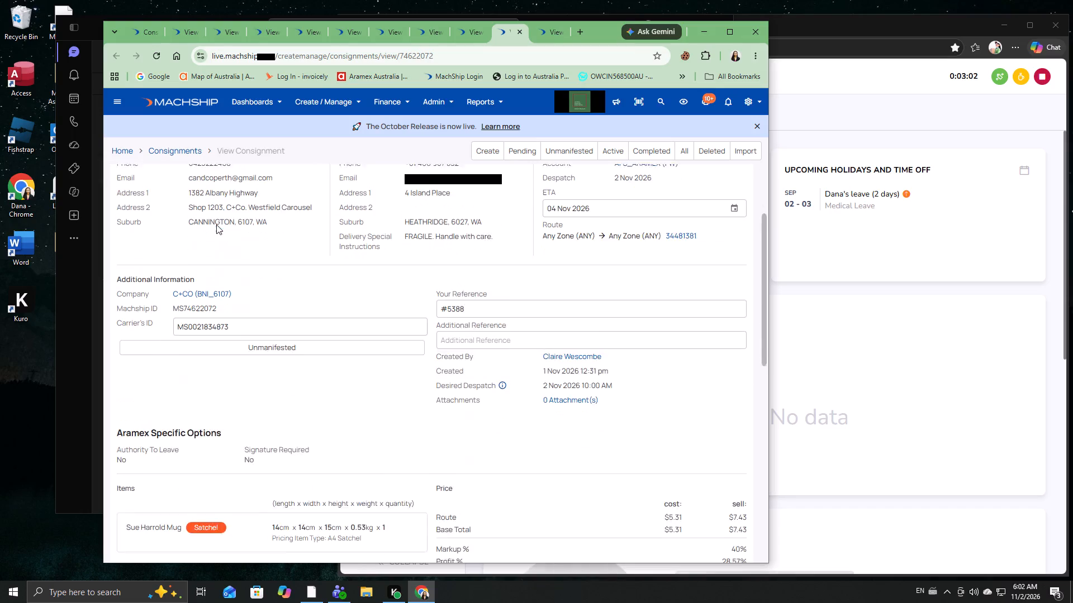
scroll(216, 224, down, 17)
scroll(215, 231, down, 4)
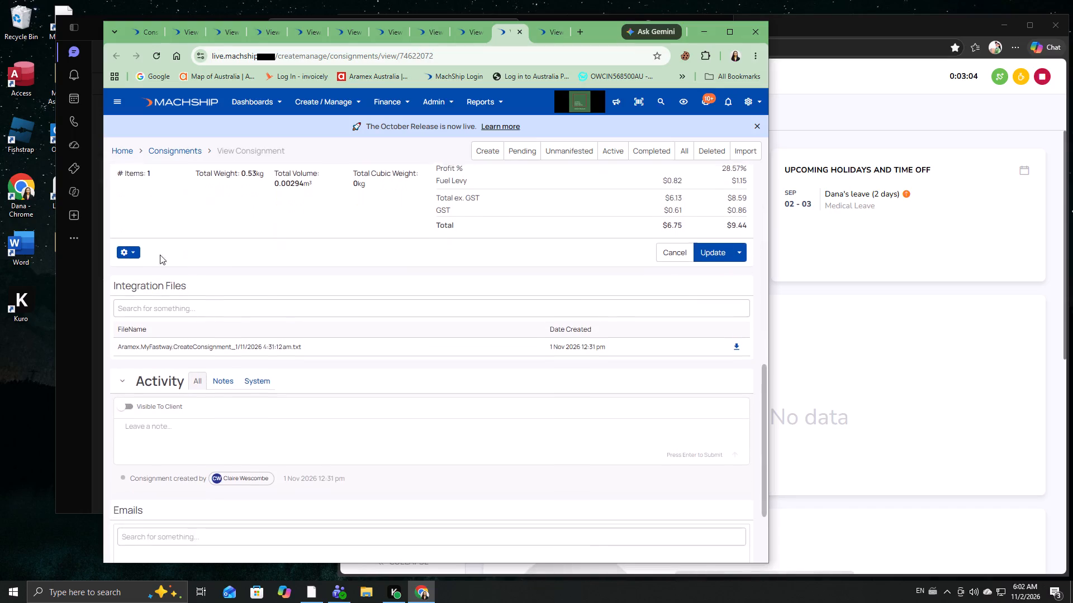
click(131, 252)
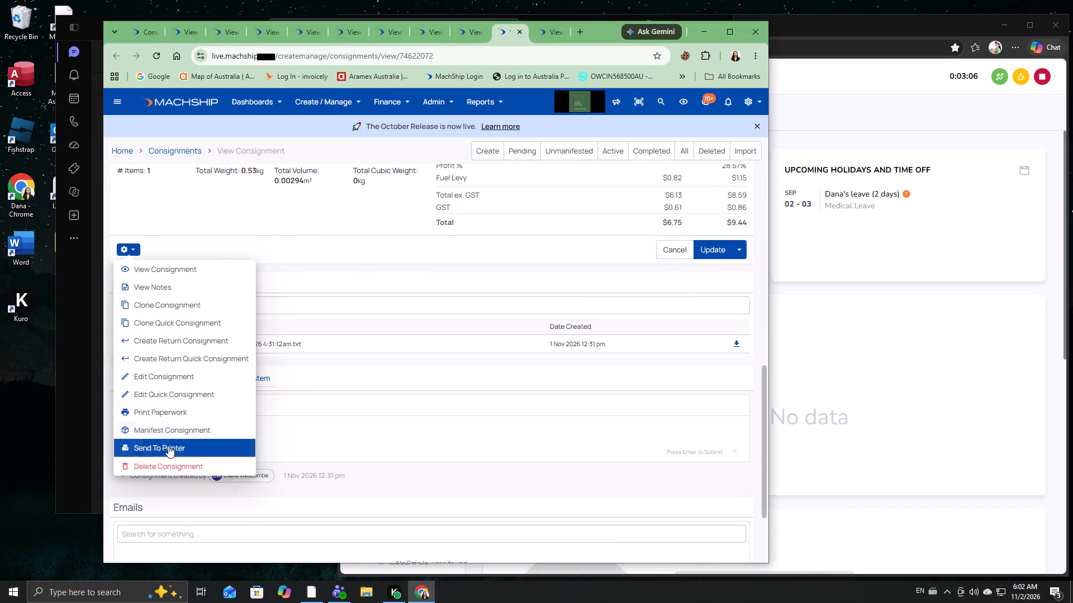
click(174, 434)
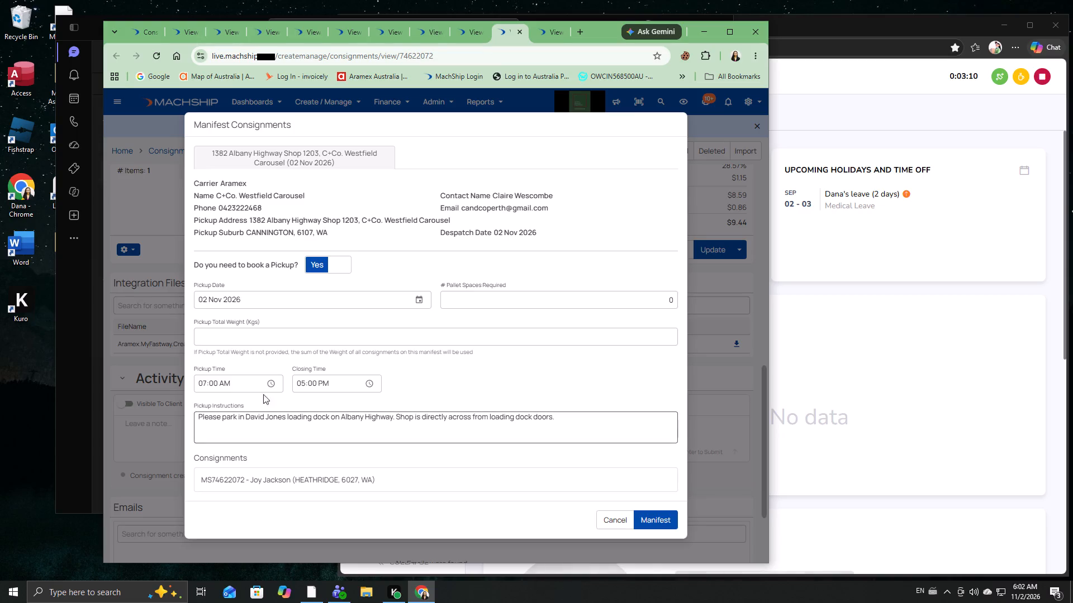
click(197, 379)
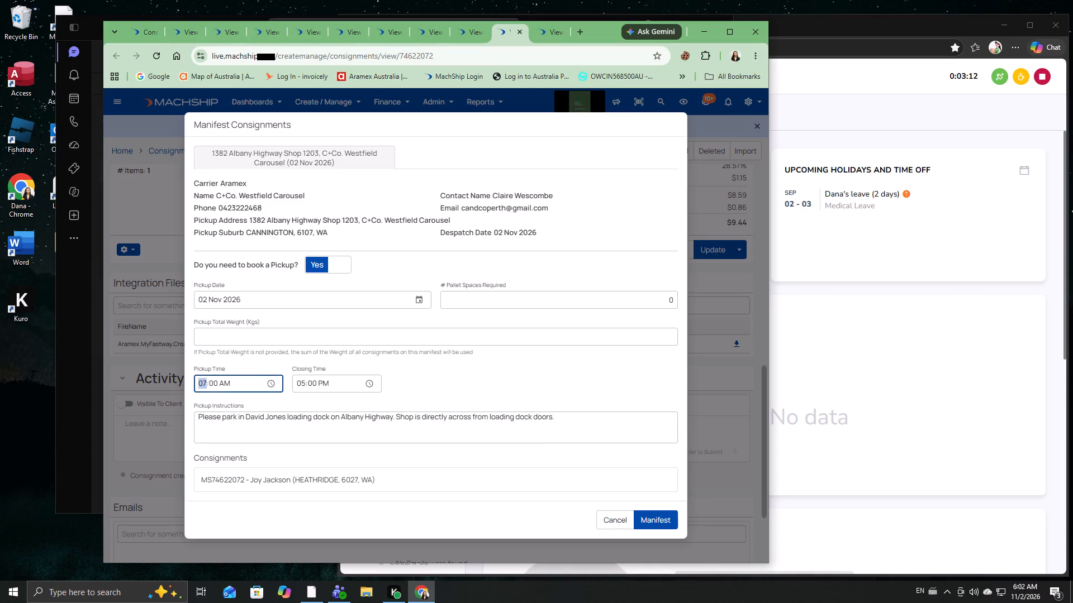
text(09)
click(653, 520)
click(549, 36)
scroll(349, 285, down, 5)
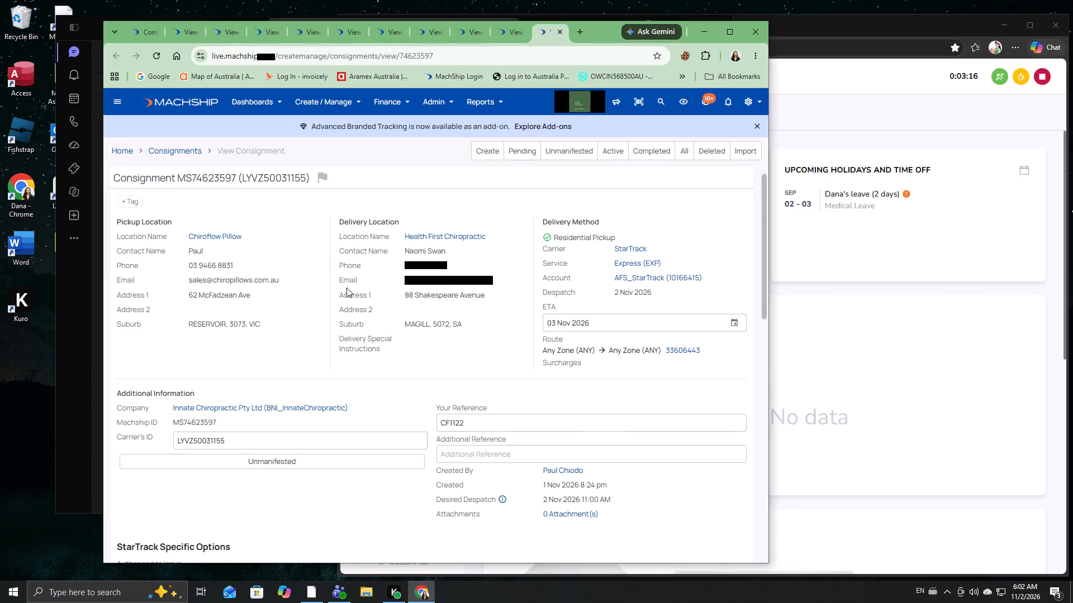
scroll(346, 288, down, 17)
scroll(225, 298, down, 6)
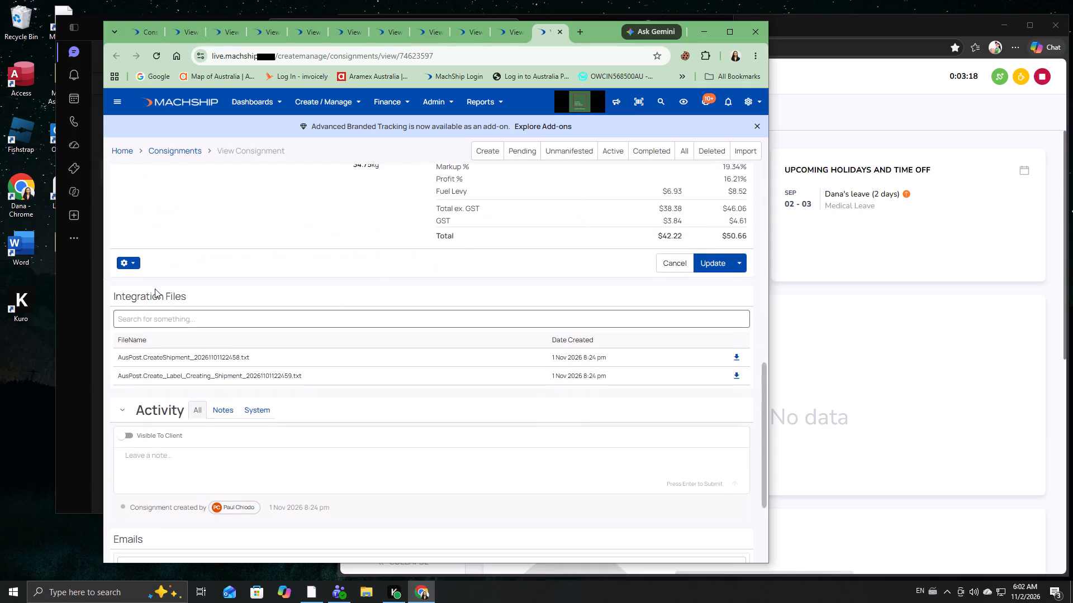
click(134, 268)
double_click(172, 441)
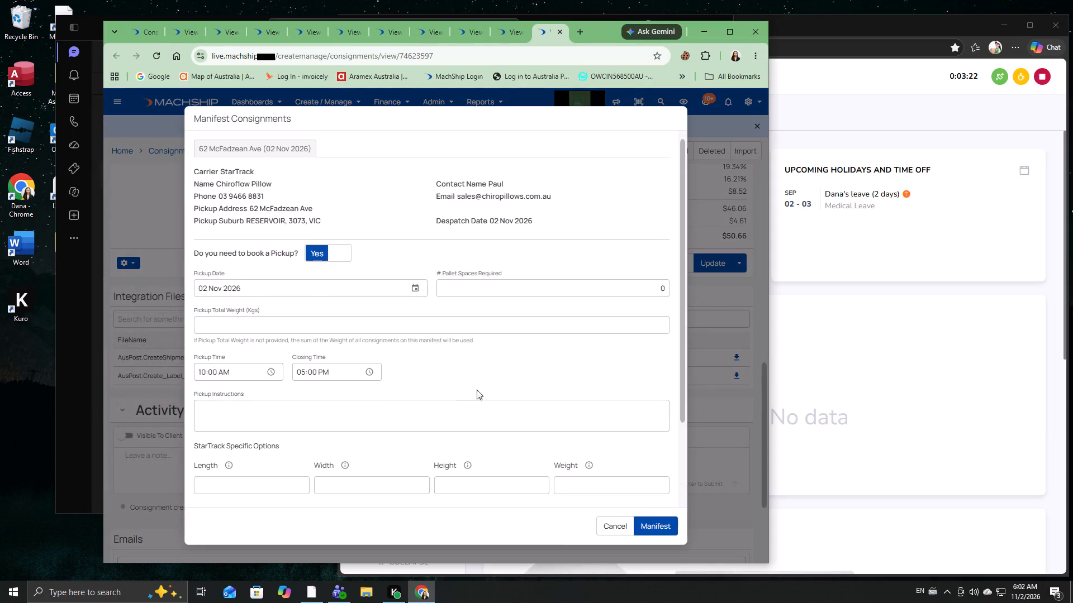
click(661, 521)
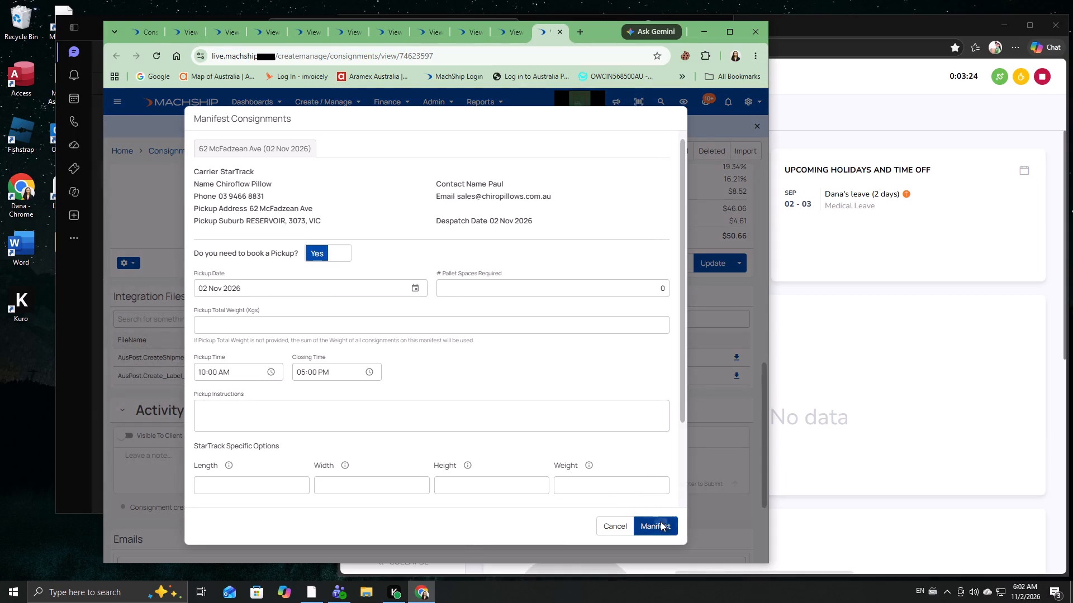
Close all the tabs of the manifested consignments, keeping only the consignment status dashboard open.
click(172, 29)
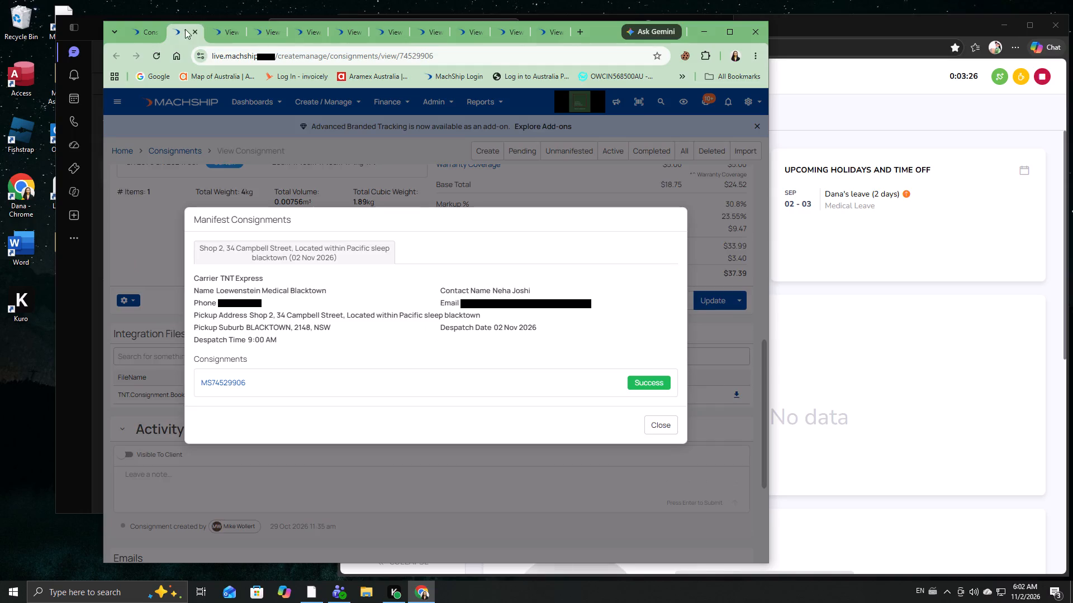
triple_click(195, 31)
double_click(196, 31)
click(196, 31)
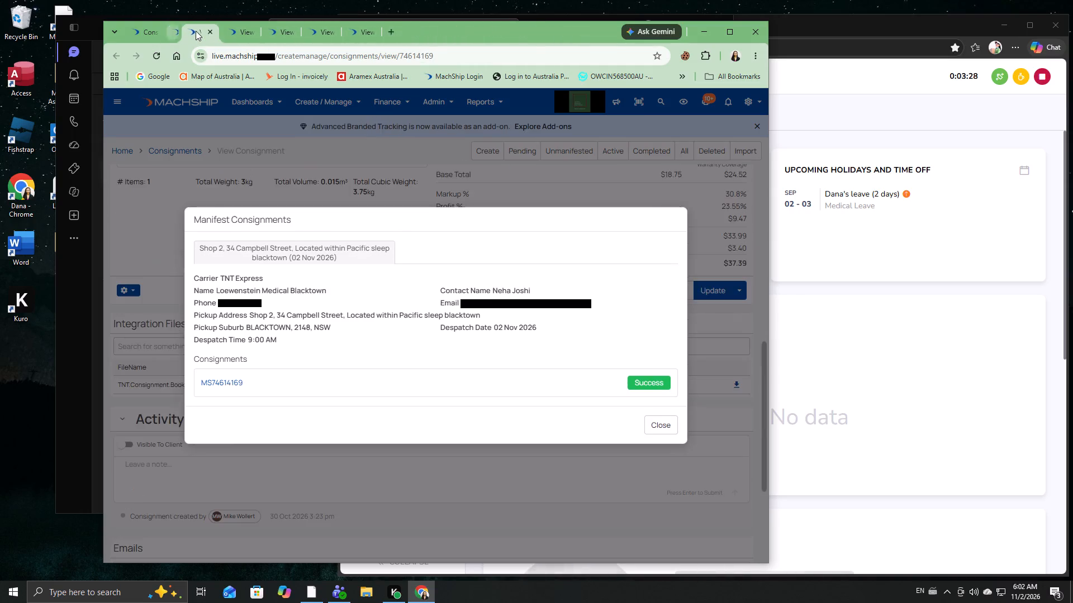
triple_click(196, 31)
double_click(196, 31)
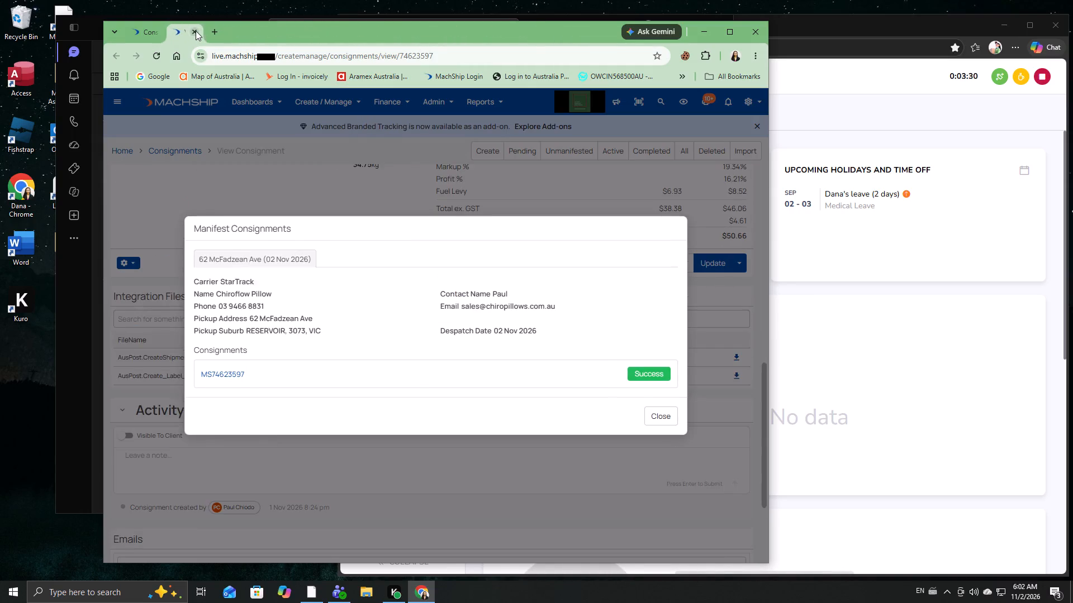
click(196, 31)
Reload the Consignment Status dashboard by navigating to it again.
click(158, 38)
click(189, 118)
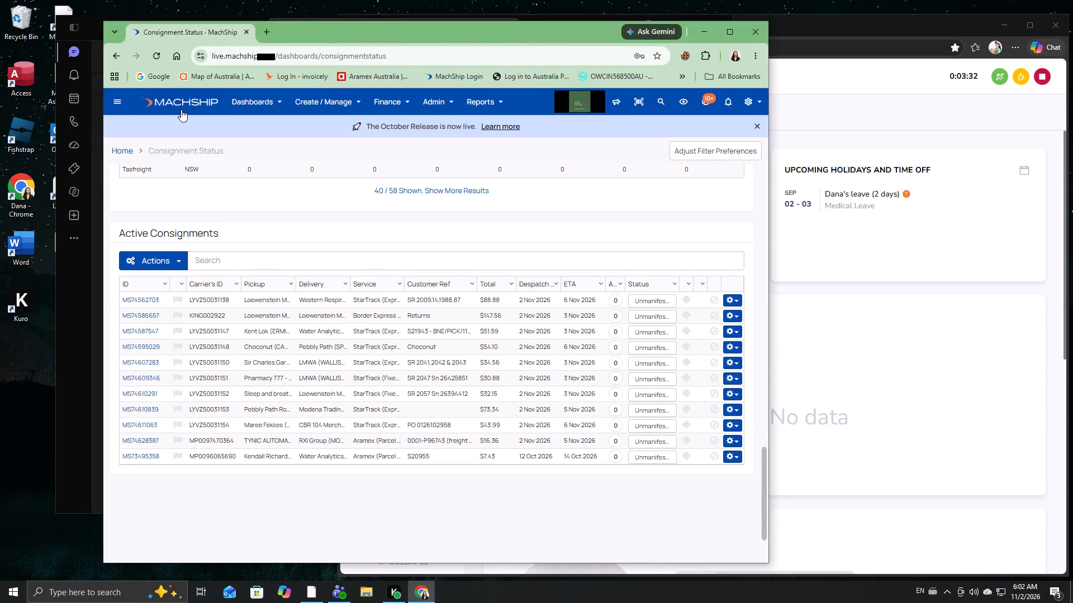
click(180, 107)
click(128, 107)
click(148, 259)
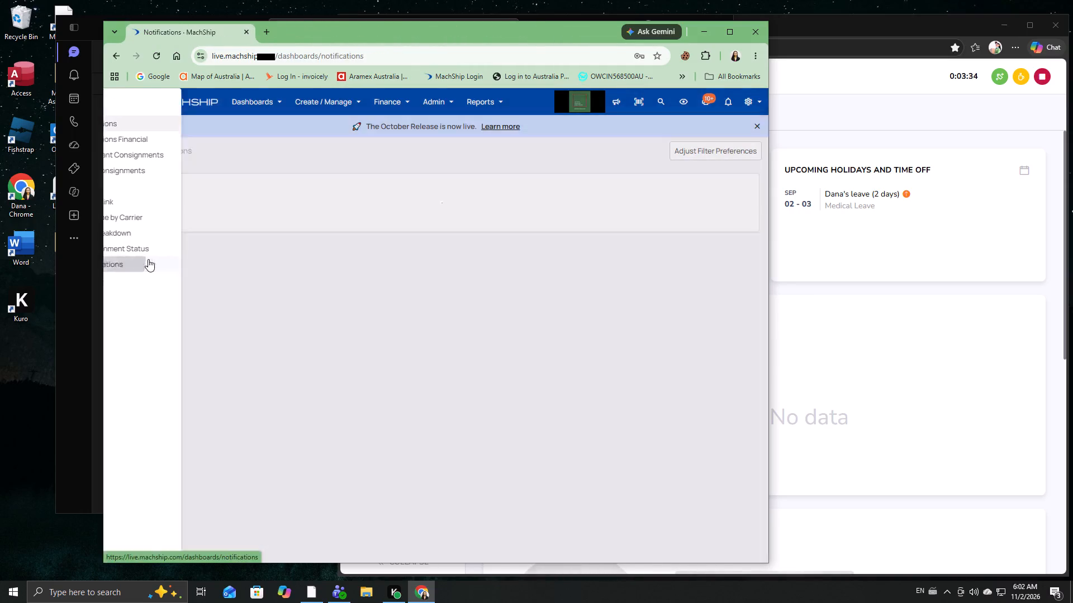
click(123, 103)
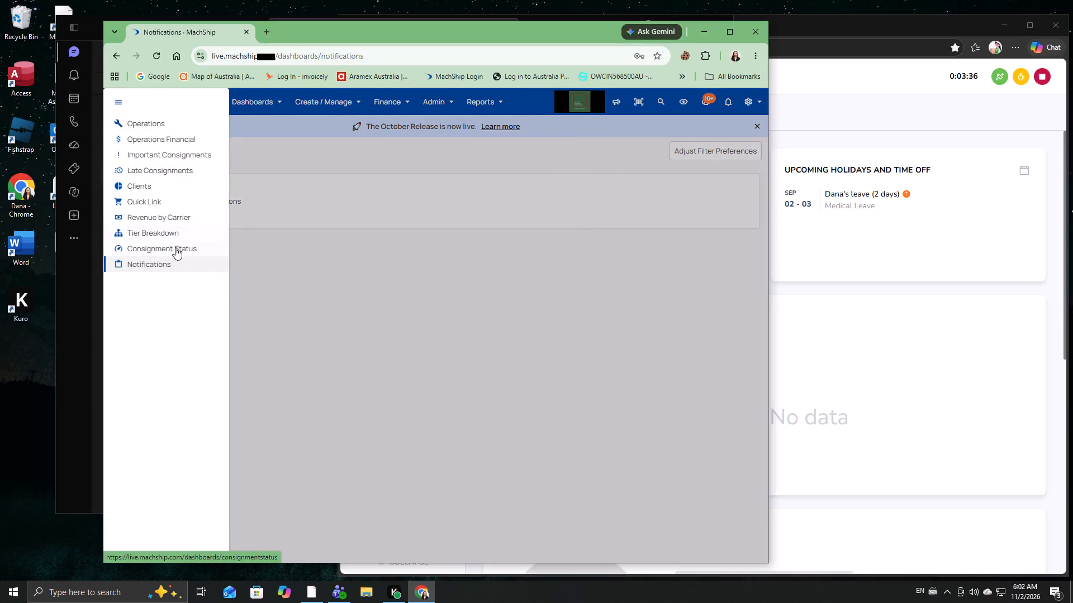
click(175, 248)
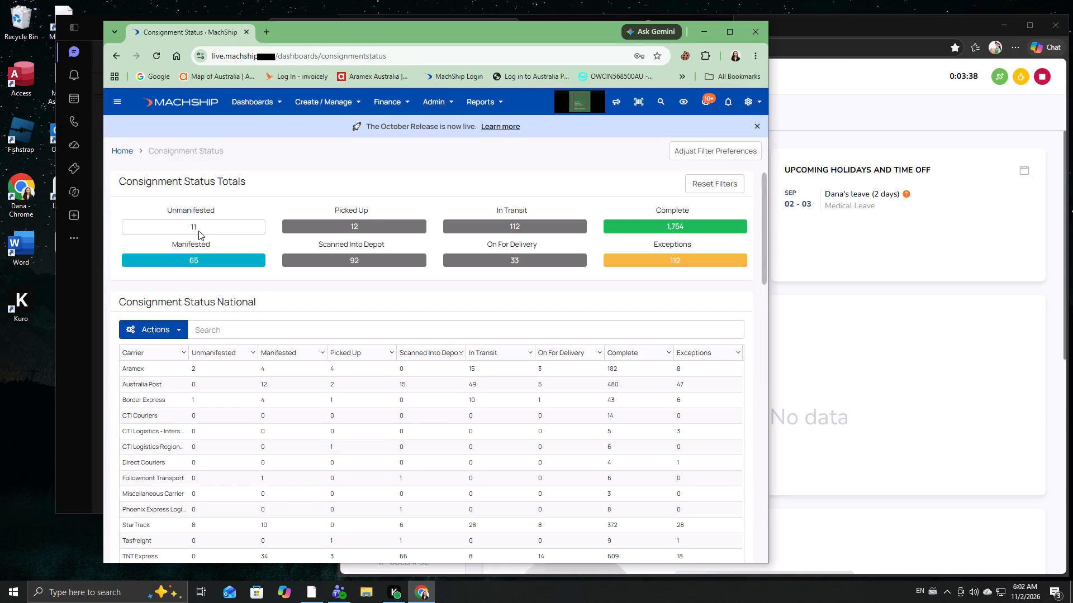
Filter the Consignment Status dashboard to unmanifested consignments.
click(198, 231)
click(198, 231)
click(198, 230)
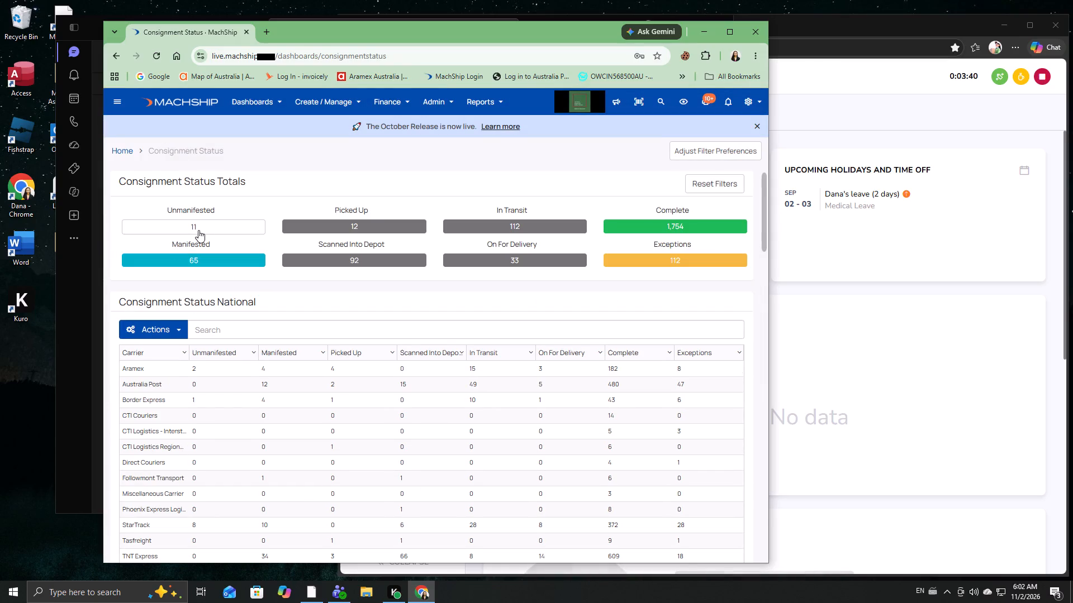
click(198, 230)
click(198, 230)
Sort the Active Consignments table by despatch date in descending order.
scroll(438, 361, down, 6)
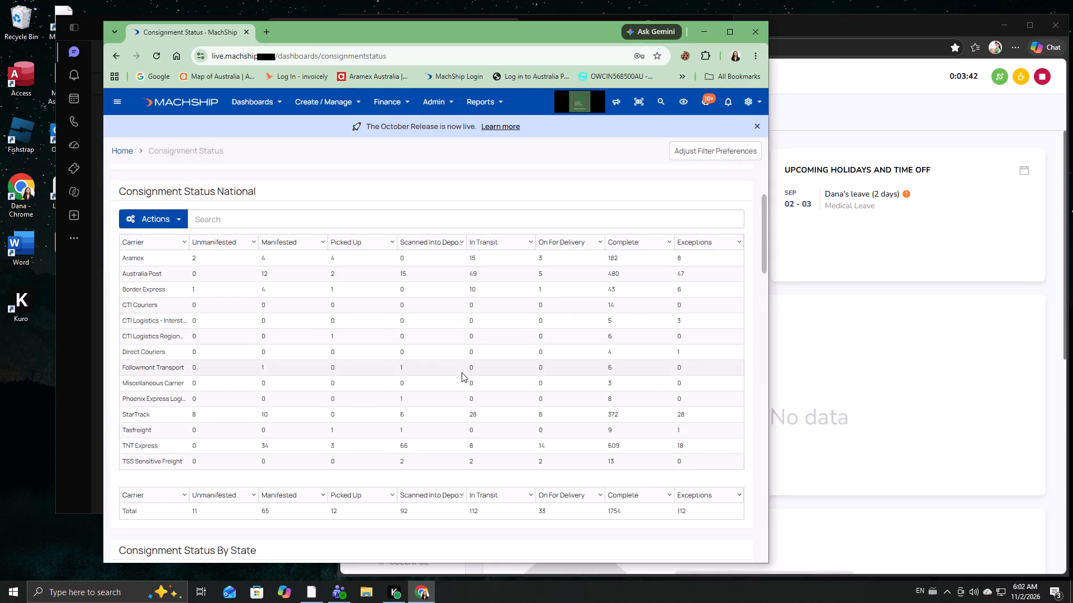
scroll(464, 370, down, 18)
scroll(471, 370, down, 18)
scroll(476, 370, down, 18)
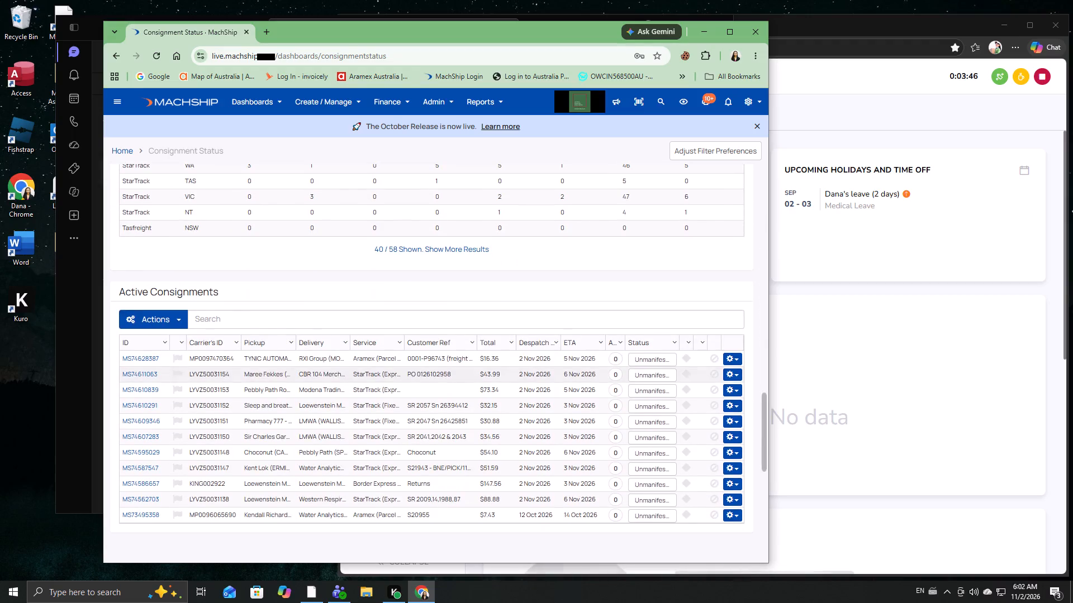
click(556, 342)
click(556, 377)
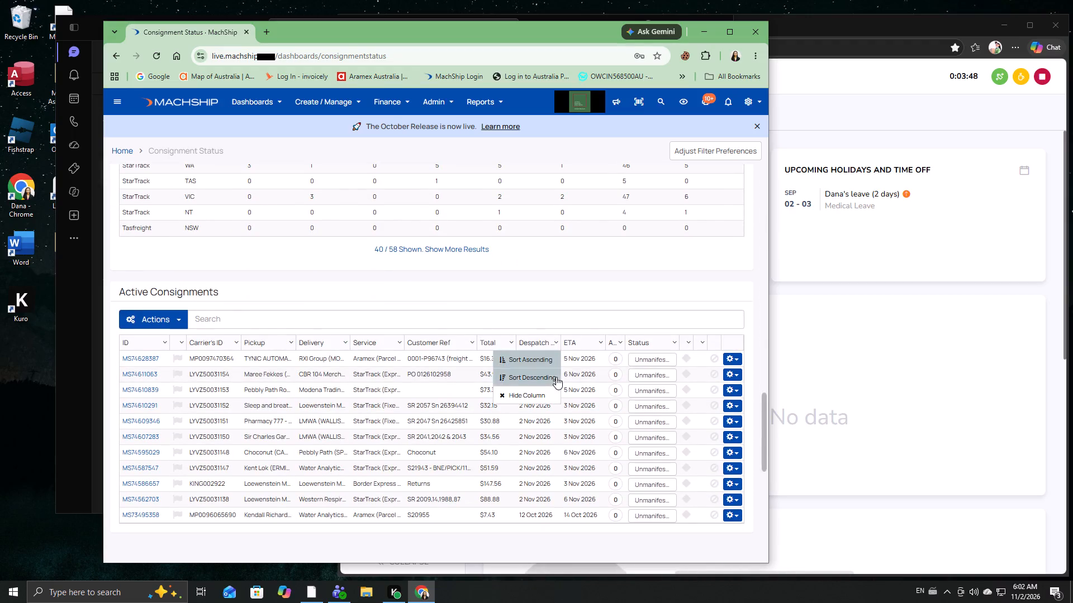
scroll(416, 412, down, 2)
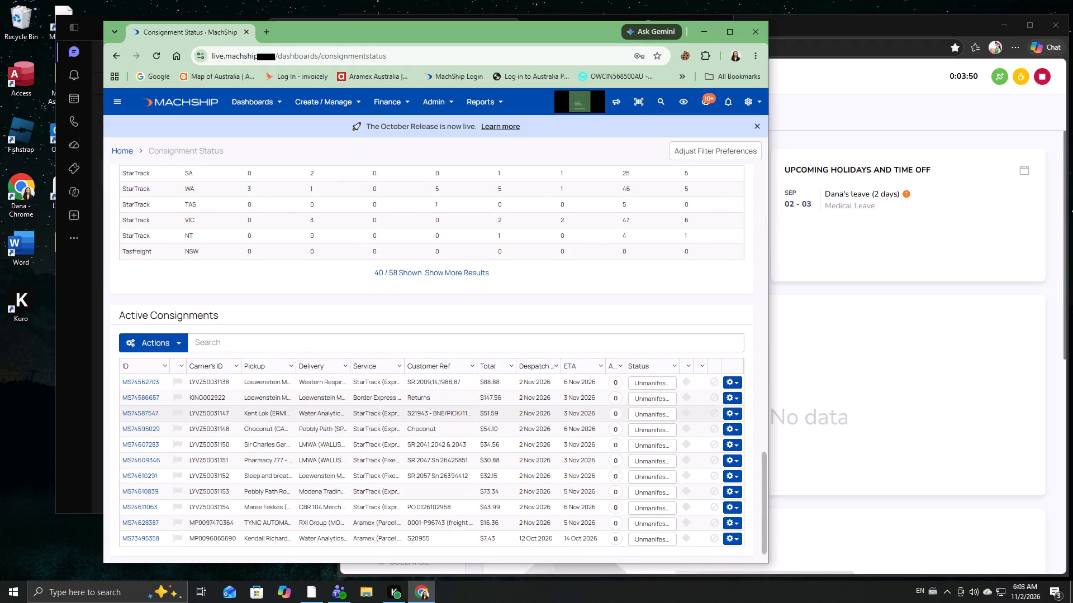
scroll(416, 412, down, 5)
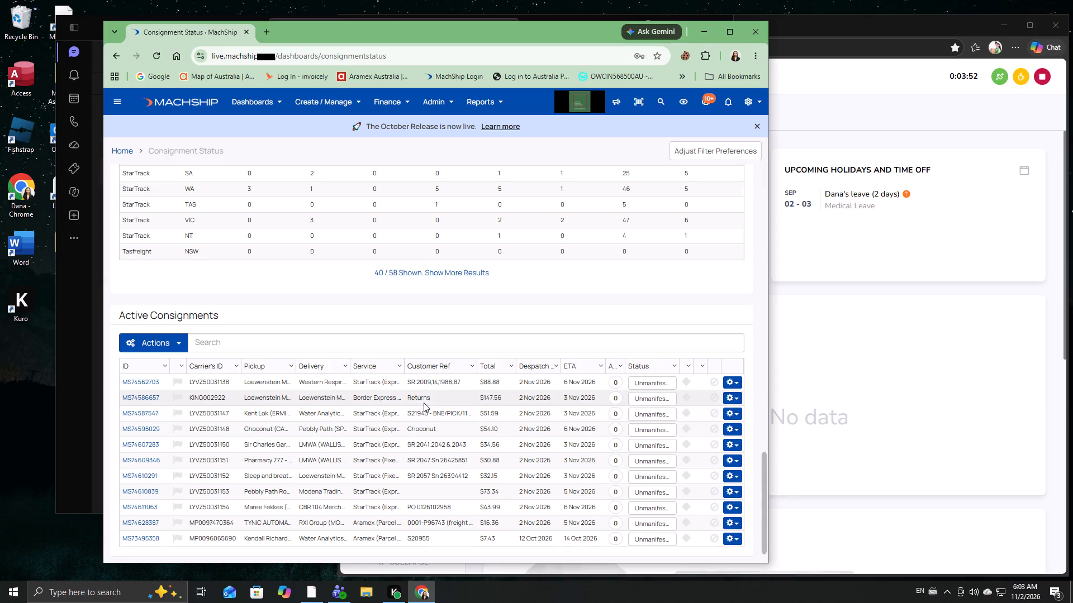
scroll(424, 402, down, 5)
right_click(158, 385)
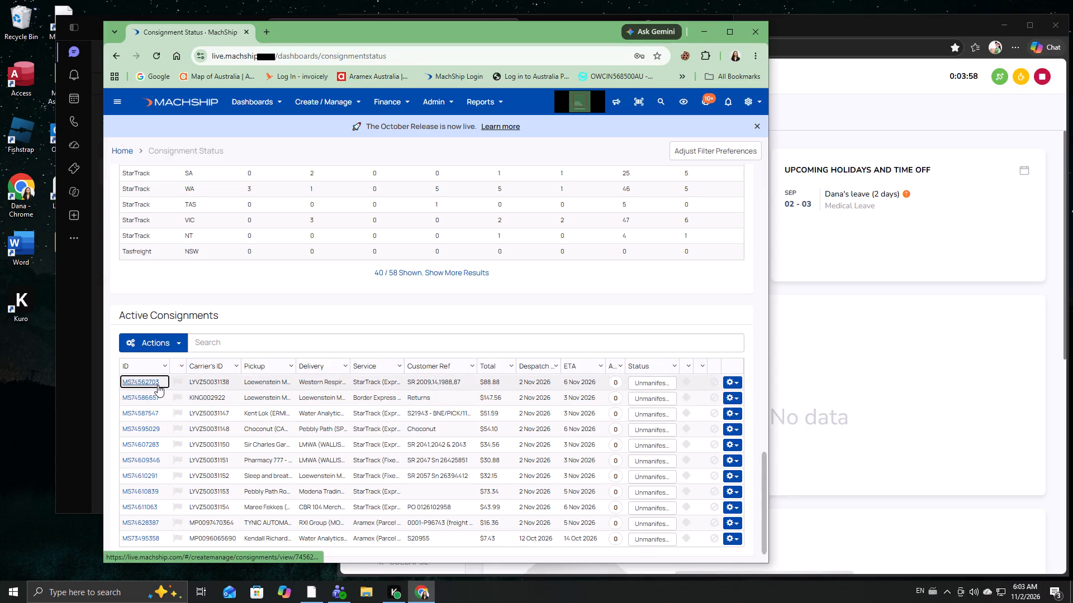
click(236, 396)
right_click(151, 397)
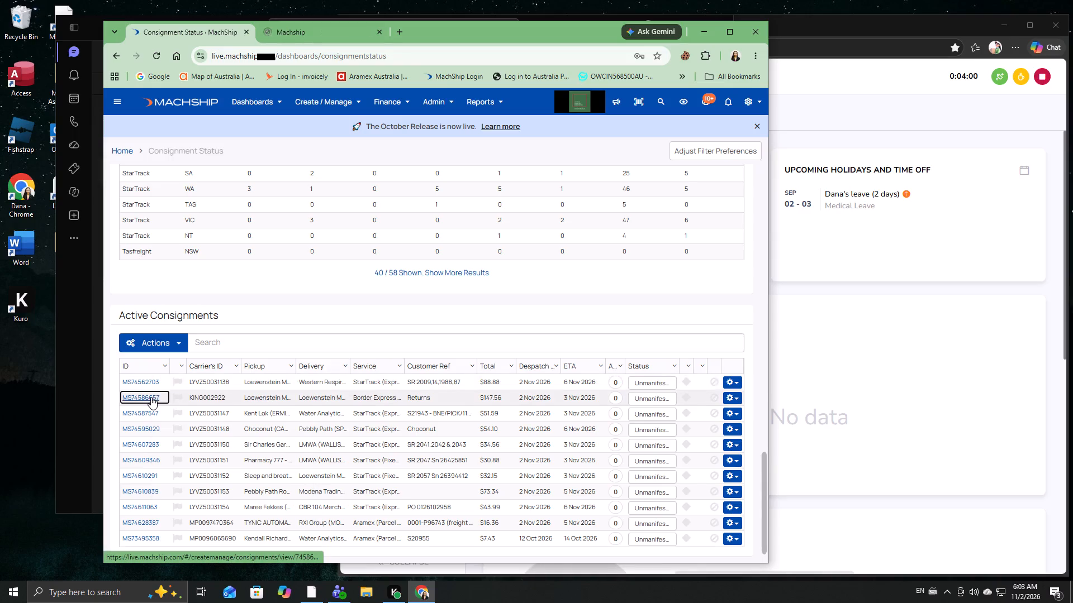
click(226, 408)
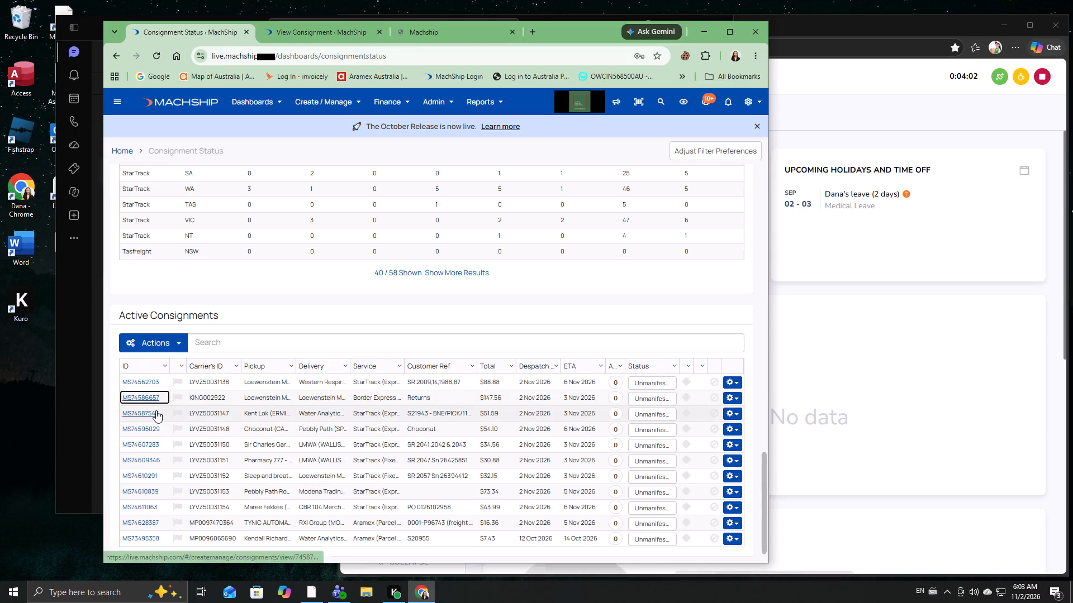
right_click(148, 423)
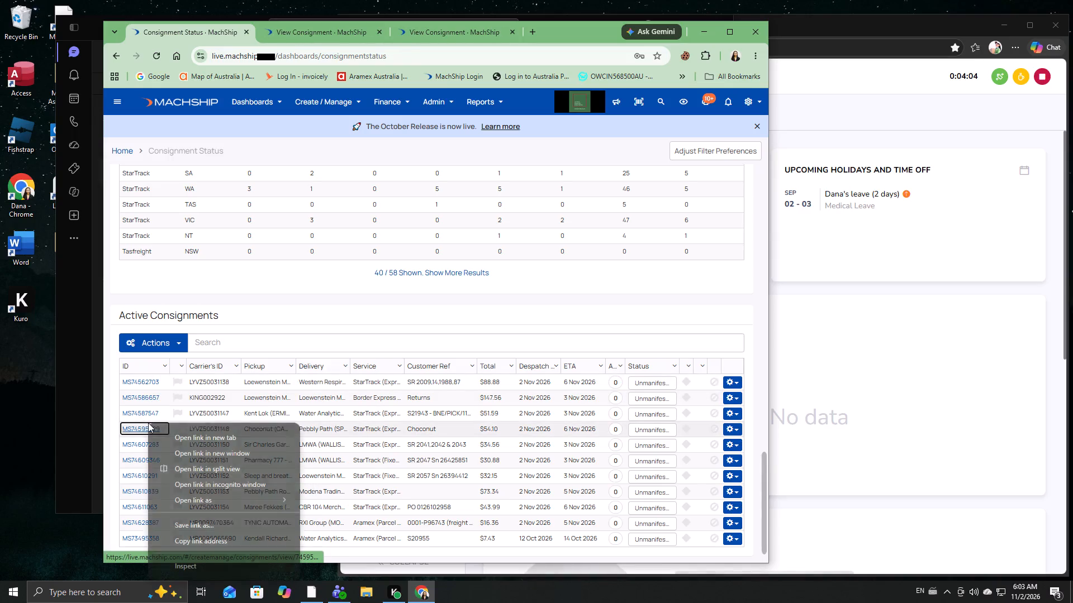
click(231, 438)
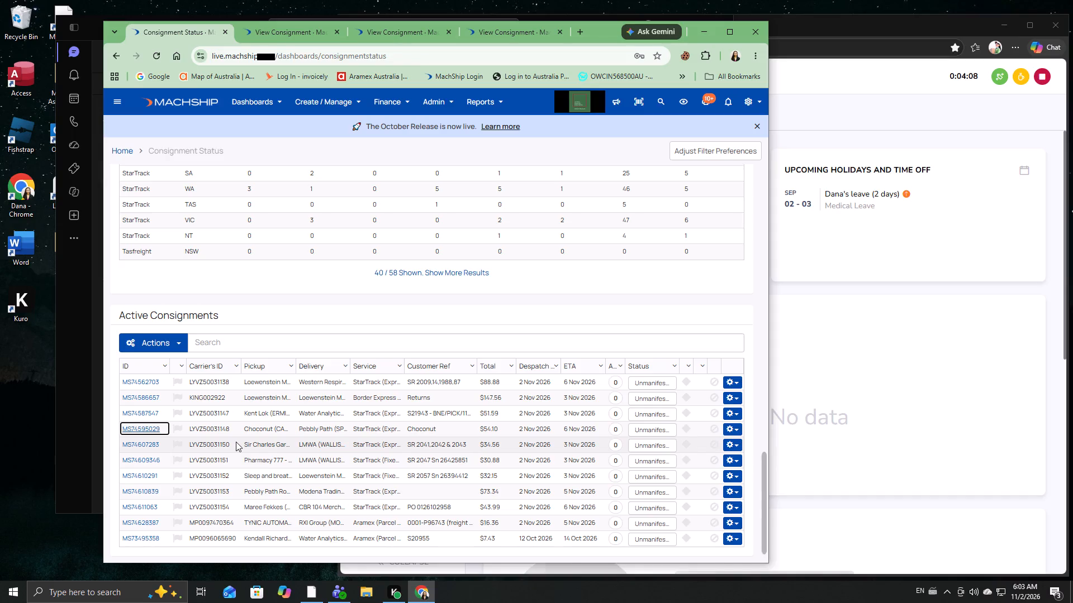
right_click(155, 443)
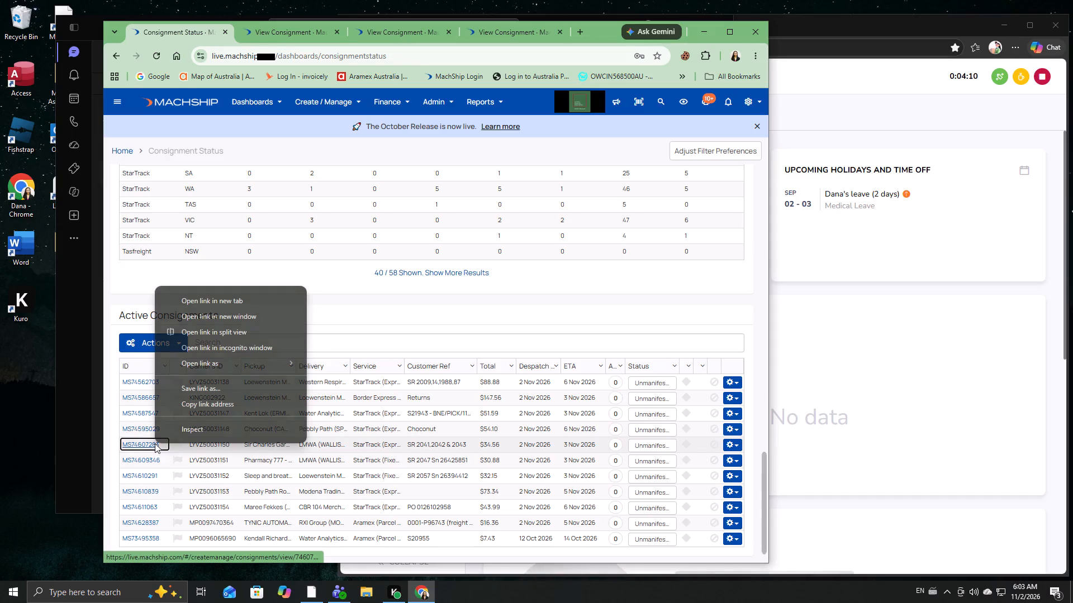
click(241, 303)
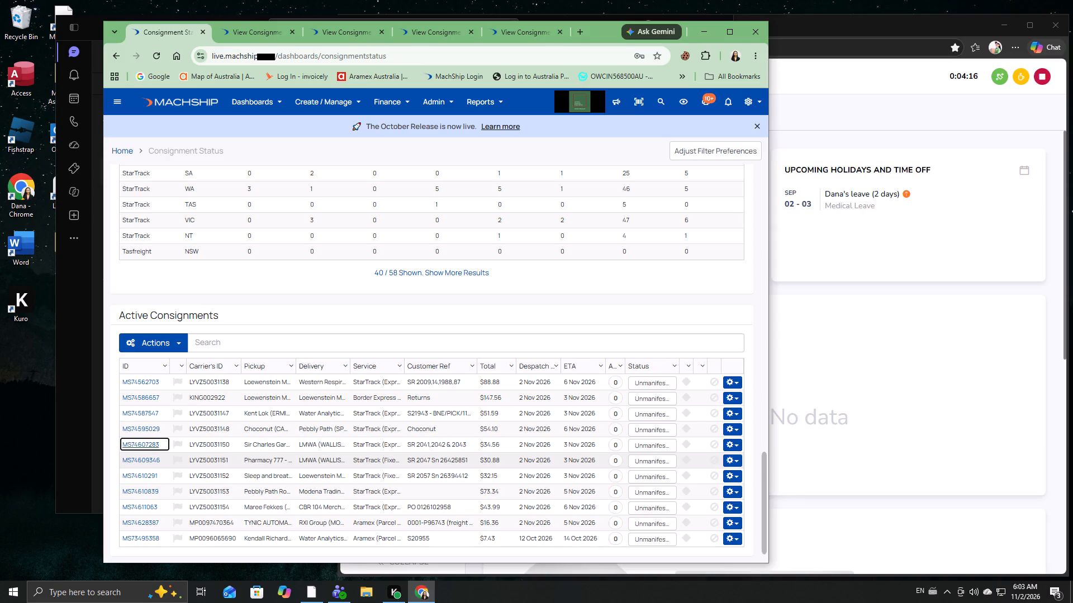
right_click(147, 460)
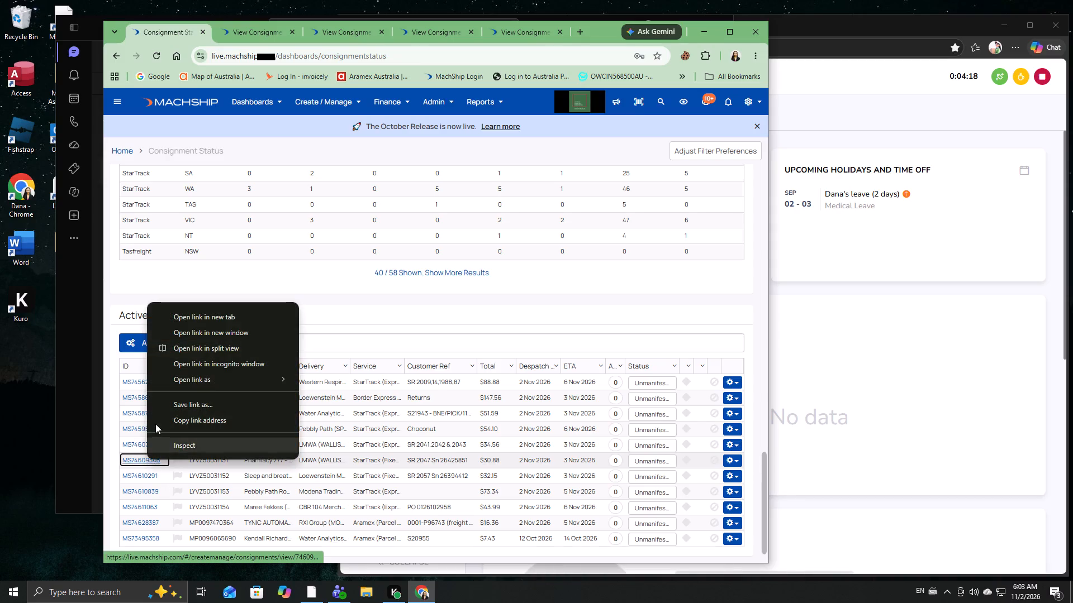
click(196, 323)
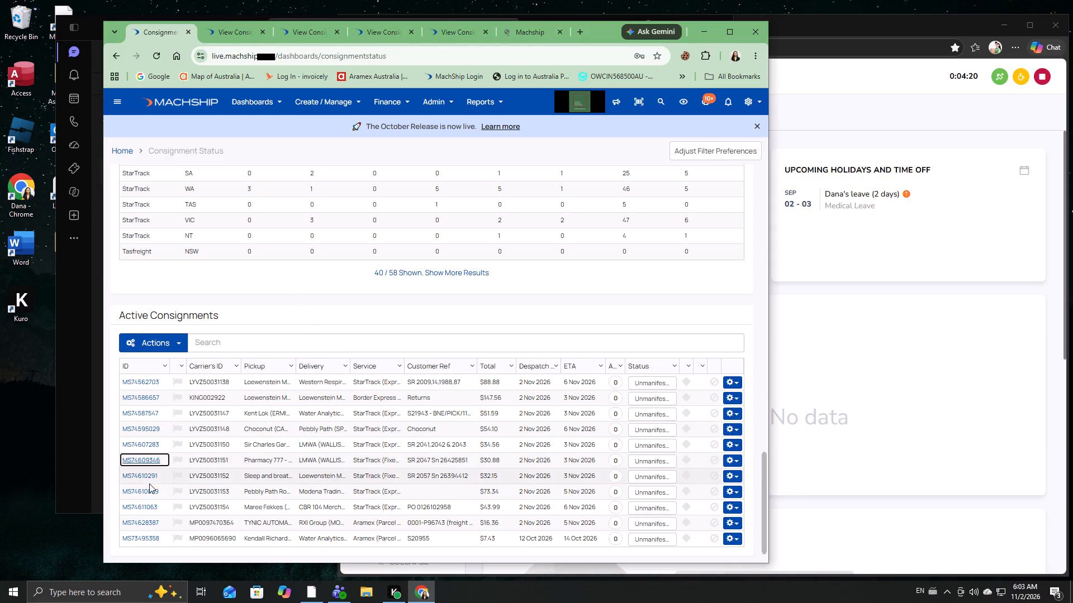
right_click(149, 478)
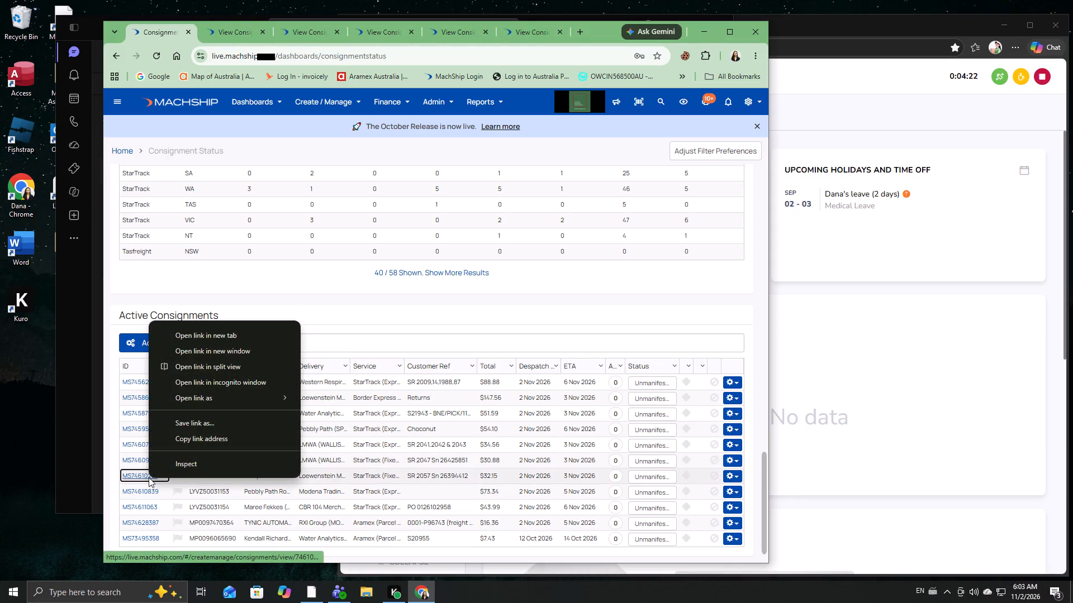
click(221, 337)
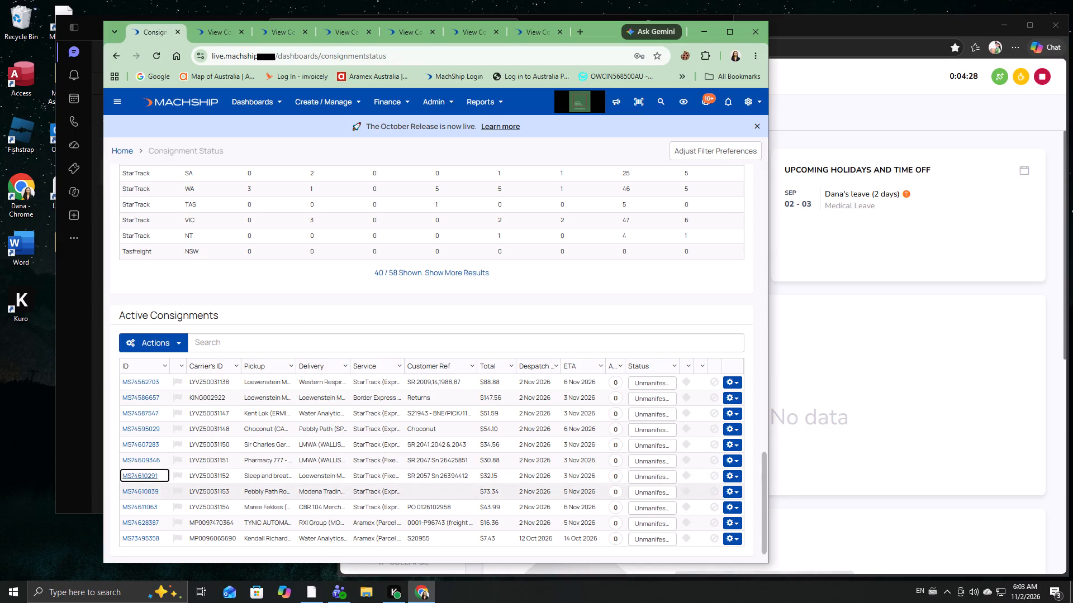
drag(258, 489, 185, 485)
drag(185, 485, 177, 485)
right_click(154, 491)
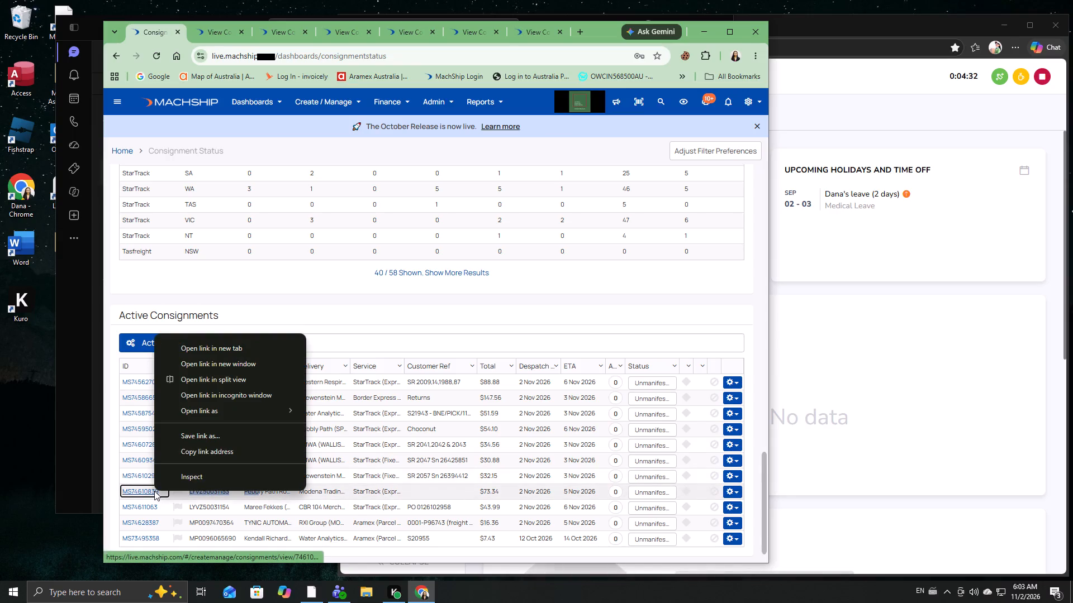
double_click(229, 351)
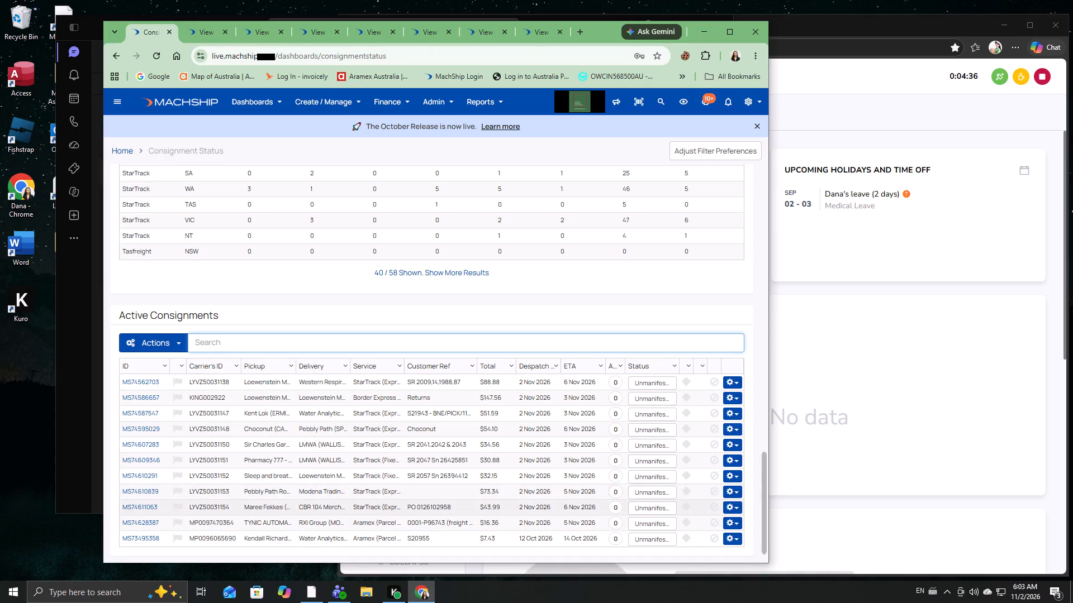
right_click(154, 512)
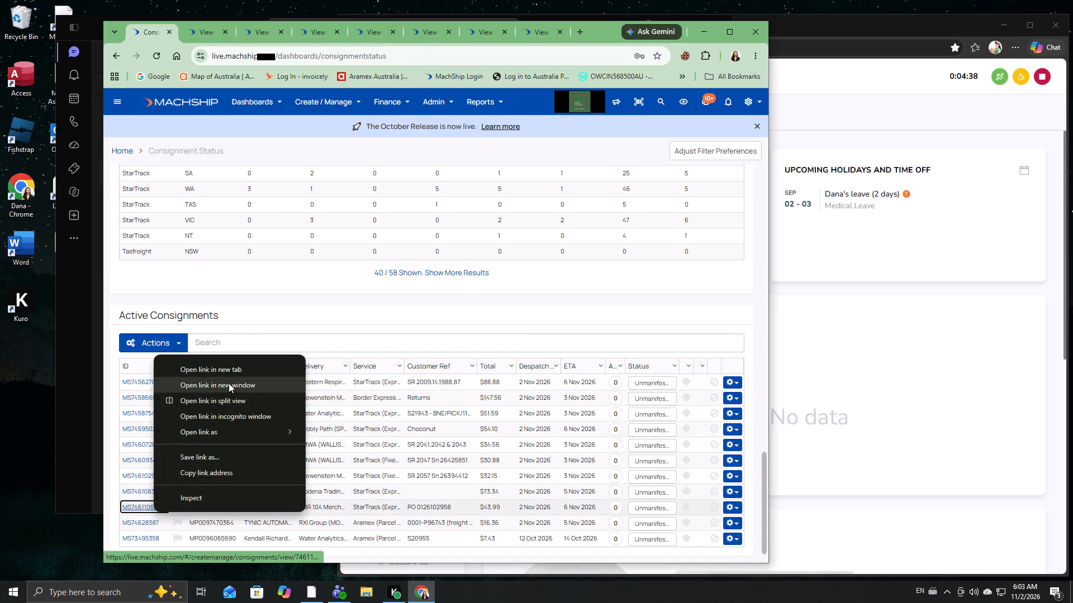
click(231, 376)
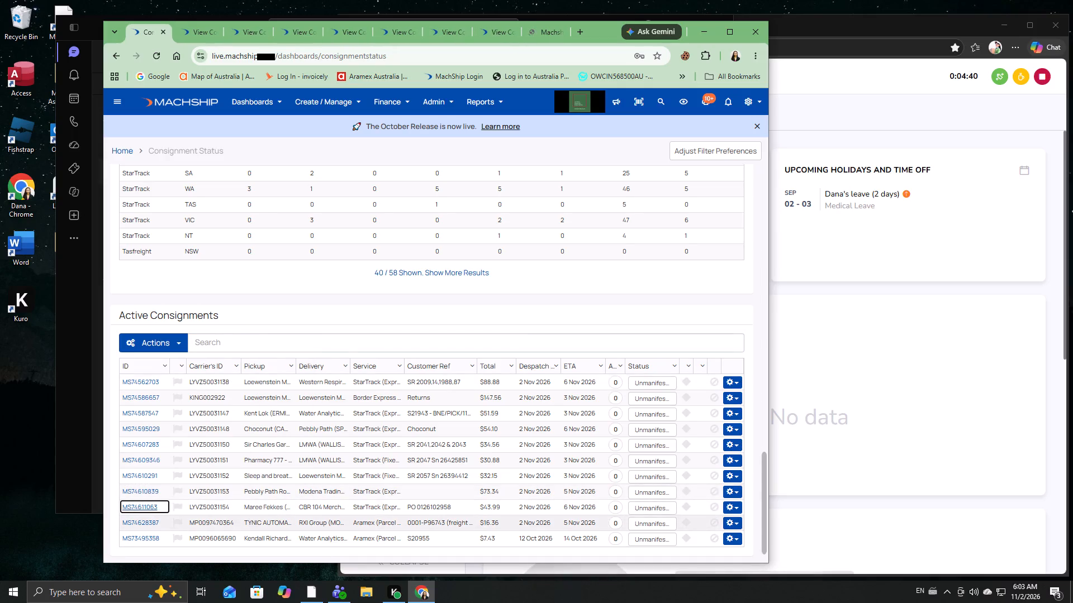
right_click(148, 523)
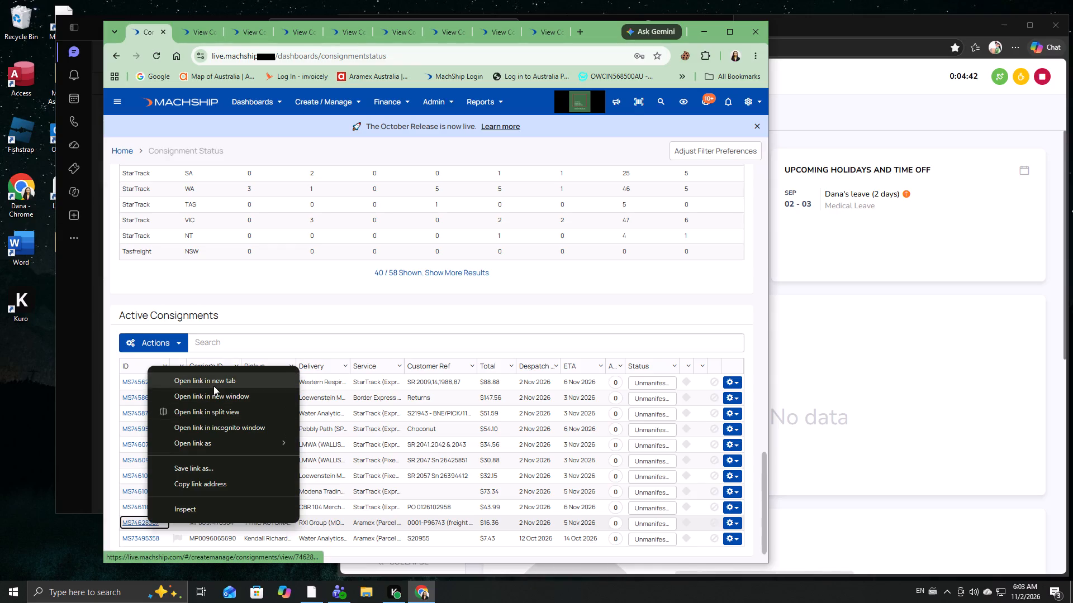
click(214, 384)
click(200, 32)
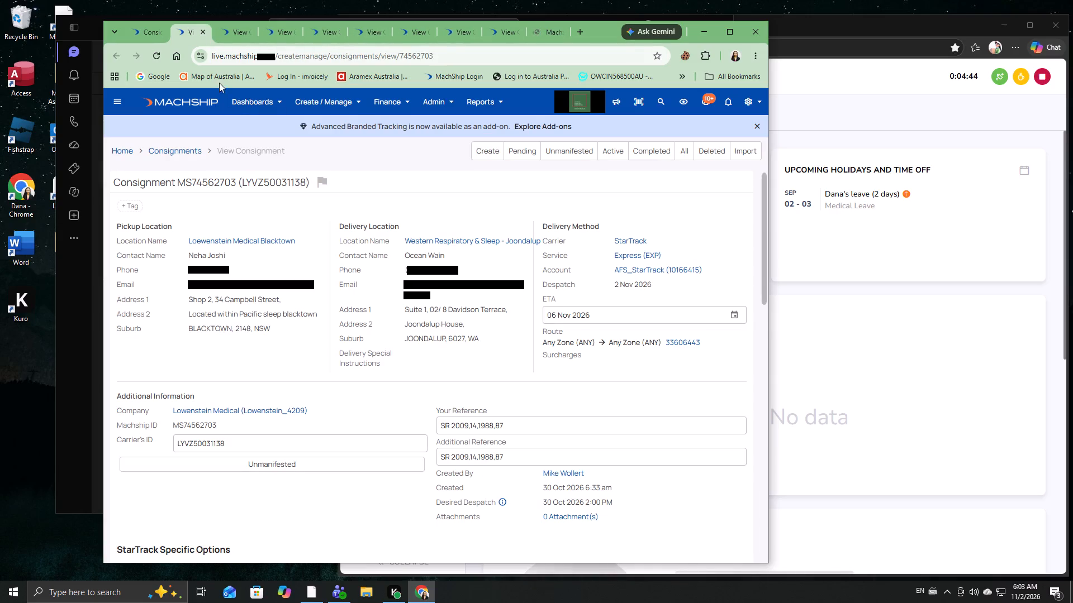
scroll(243, 131, down, 13)
scroll(297, 250, down, 13)
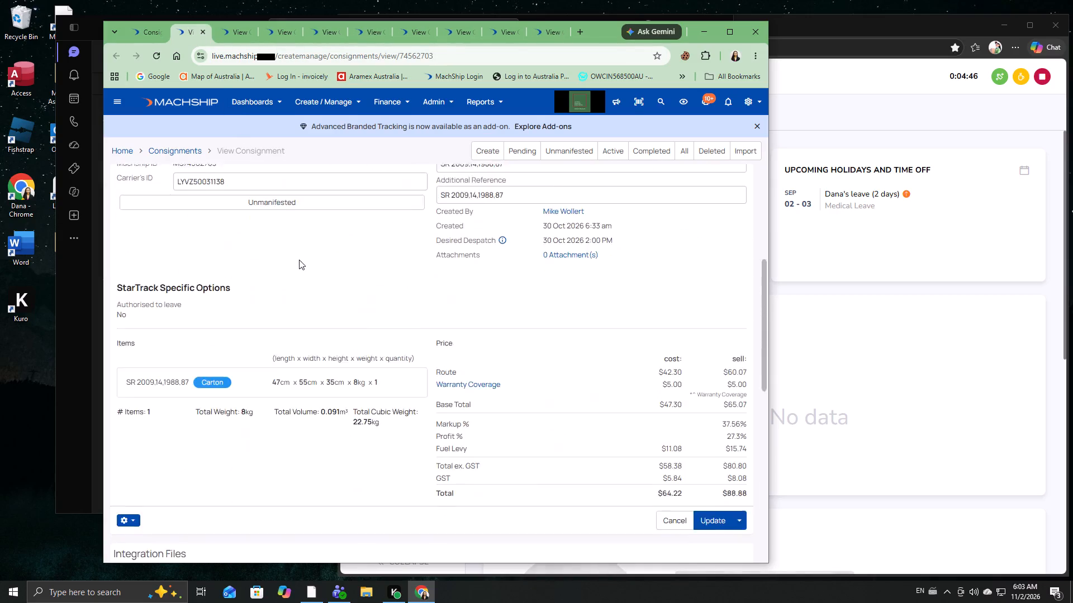
scroll(299, 260, down, 16)
scroll(276, 267, up, 4)
click(130, 205)
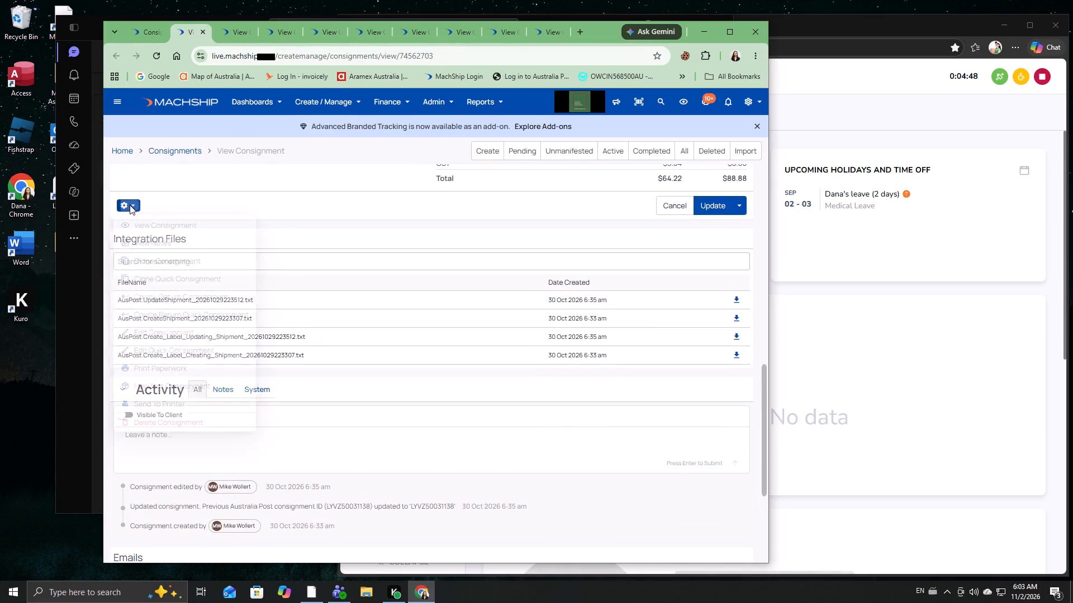
click(164, 389)
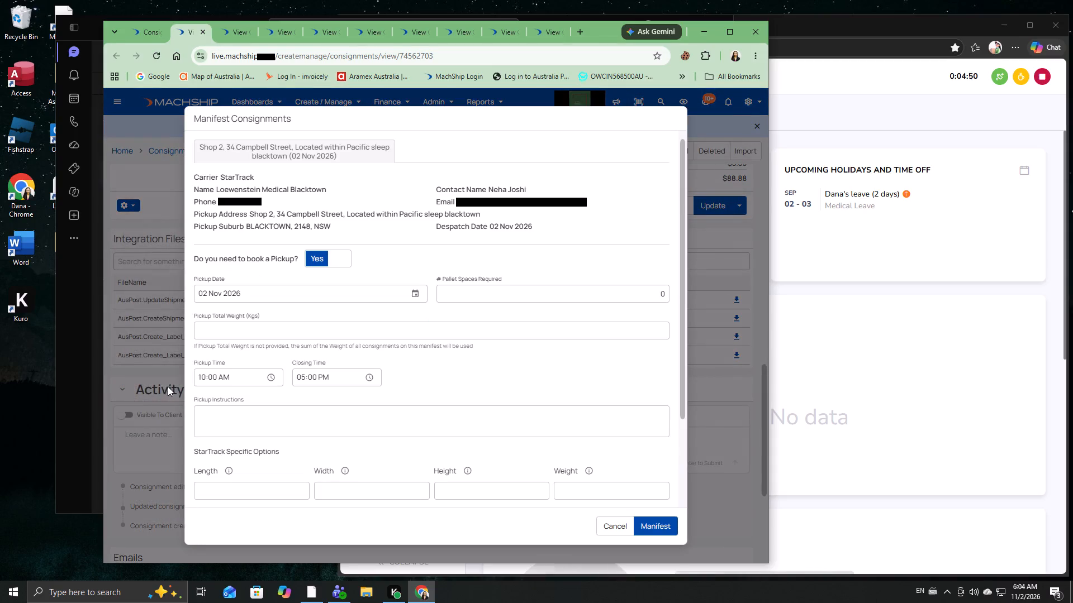
click(675, 527)
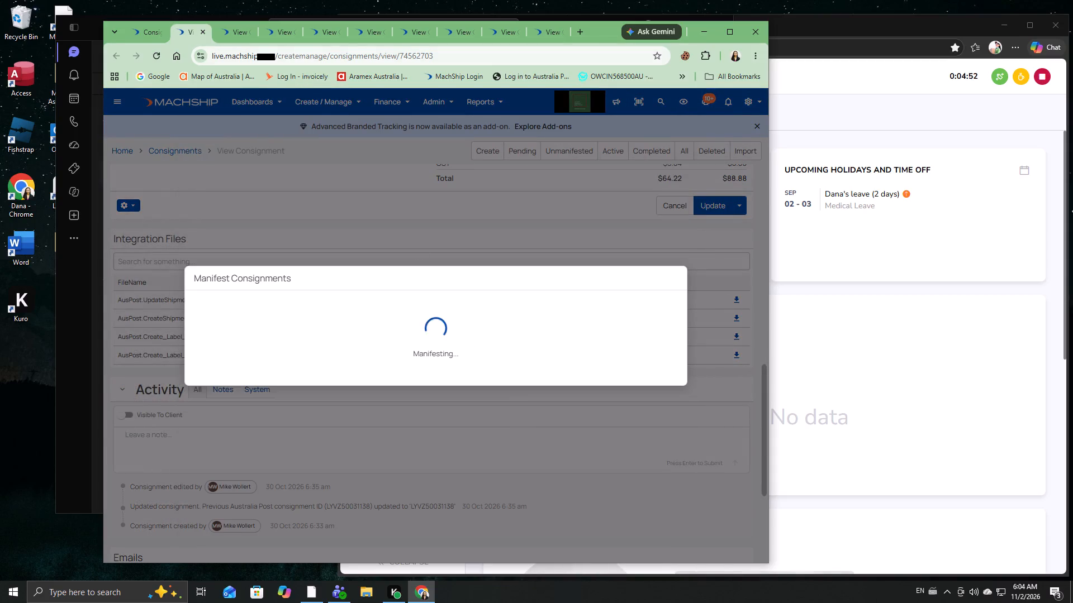
double_click(239, 50)
click(236, 37)
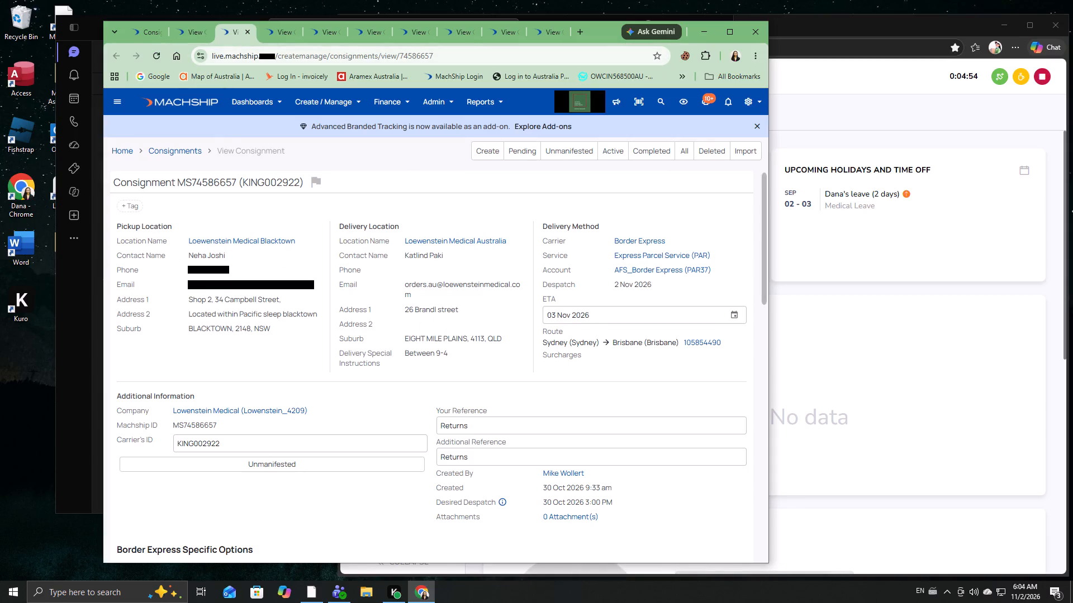
scroll(224, 154, down, 20)
scroll(229, 192, up, 5)
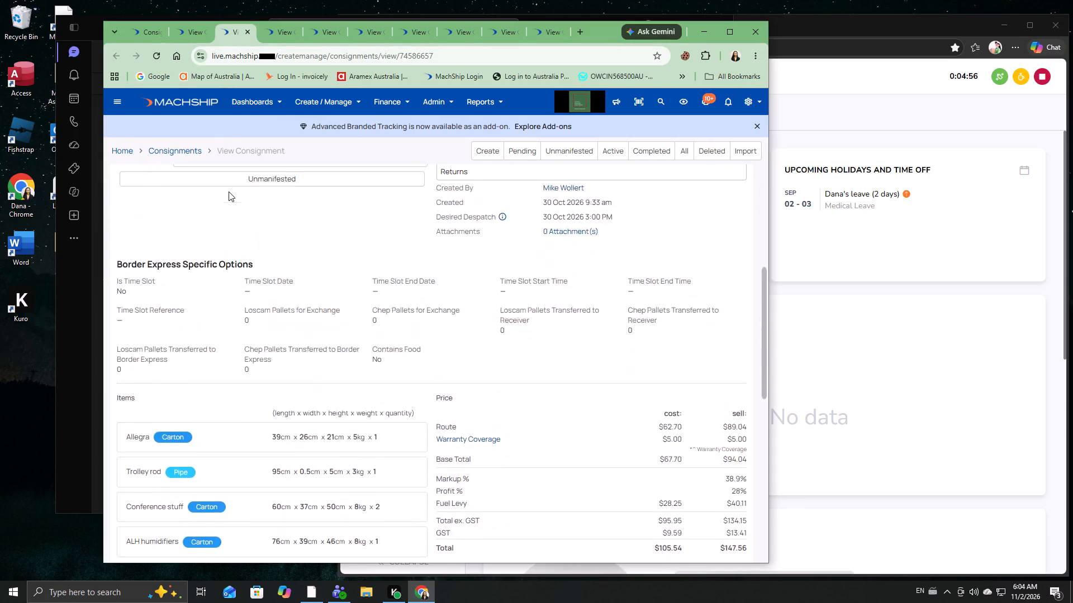
scroll(235, 190, up, 5)
scroll(411, 283, up, 7)
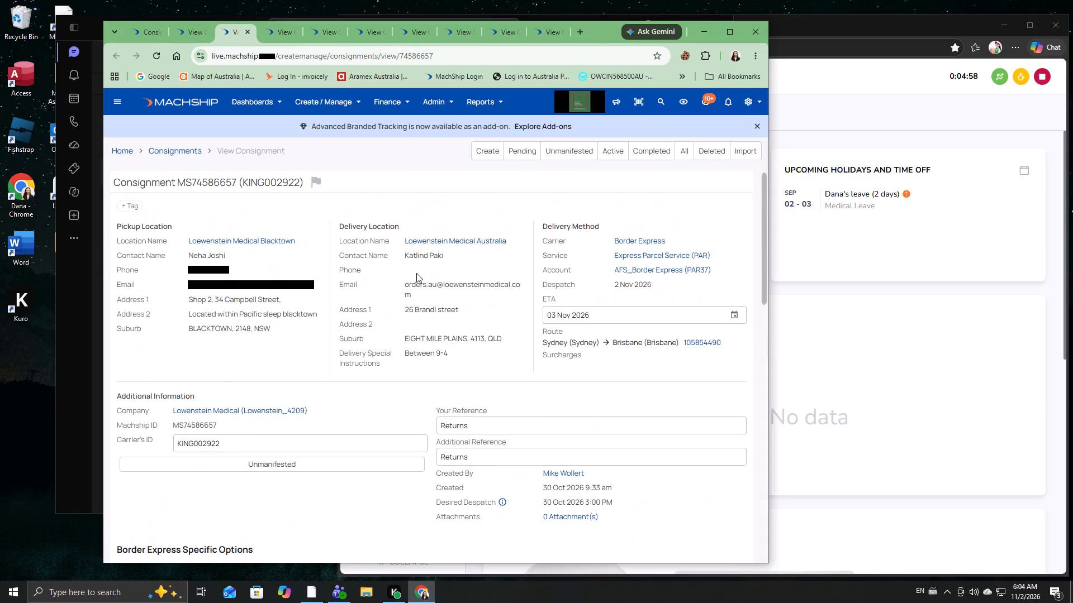
scroll(416, 268, down, 7)
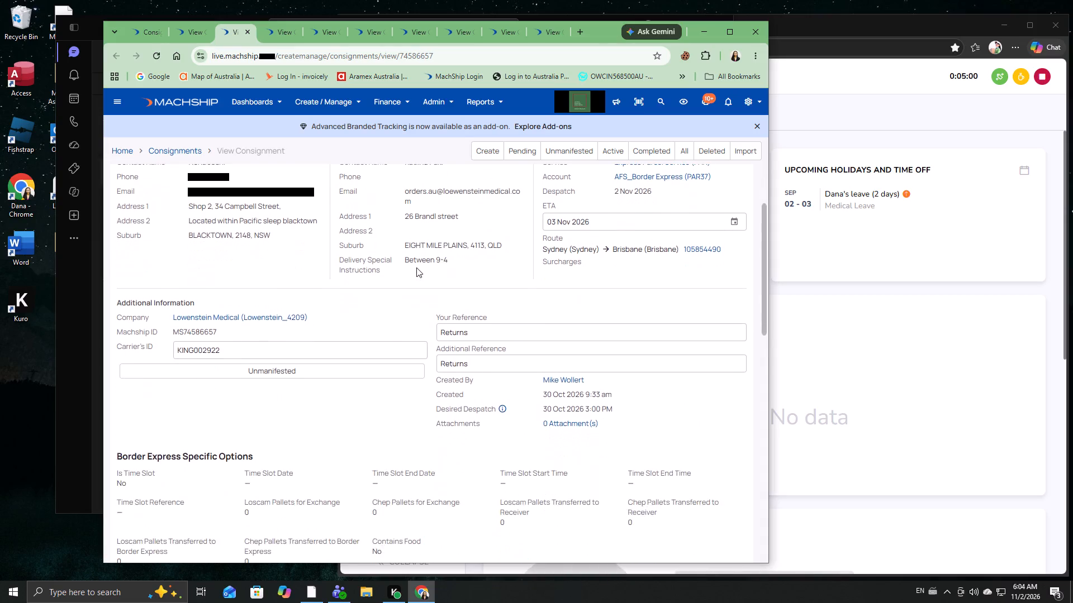
scroll(416, 267, down, 13)
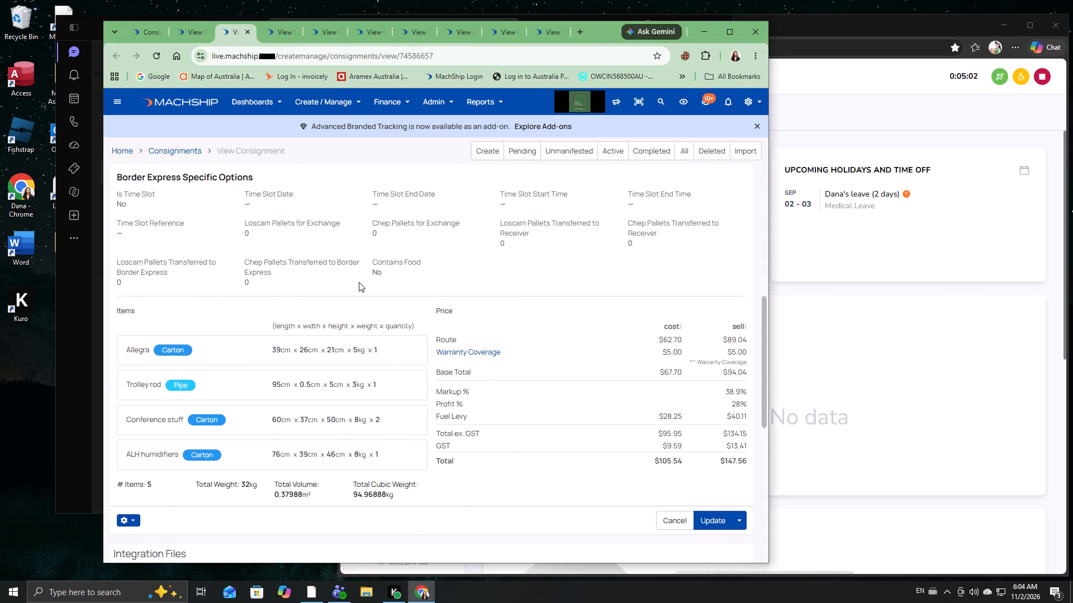
scroll(322, 309, down, 4)
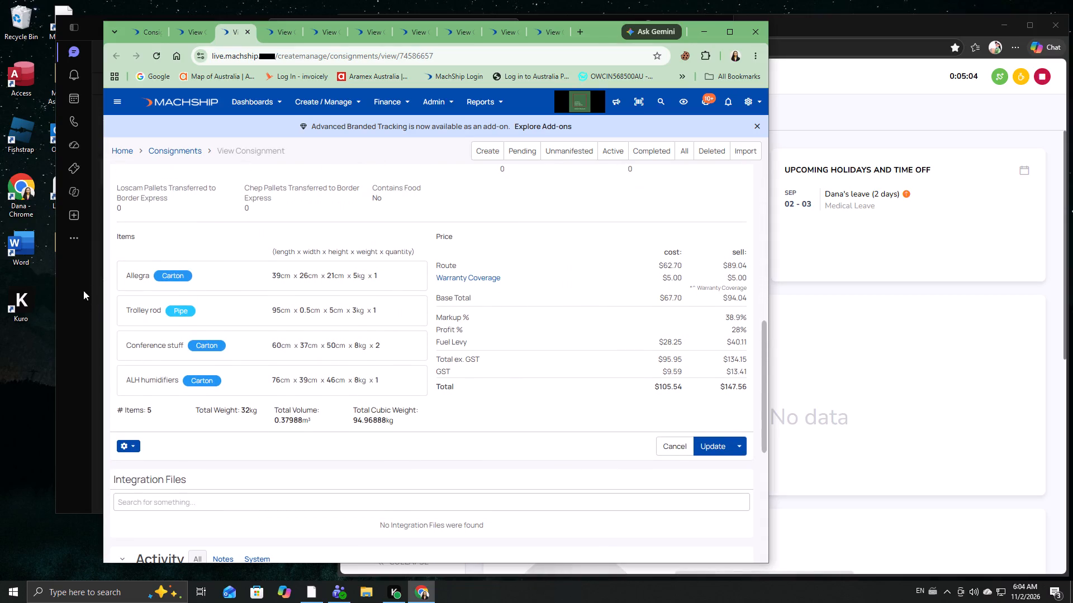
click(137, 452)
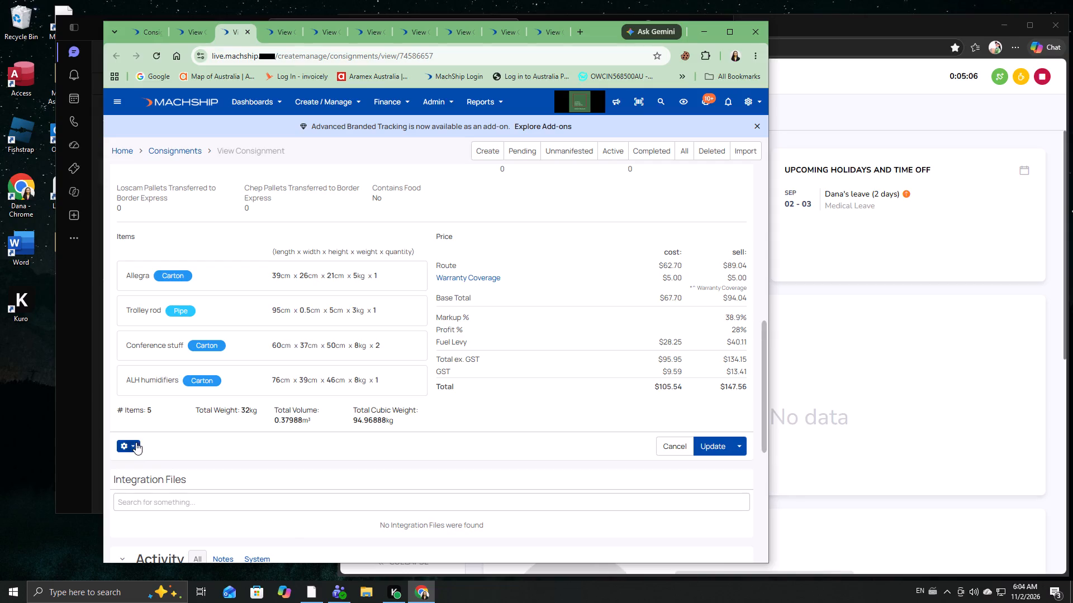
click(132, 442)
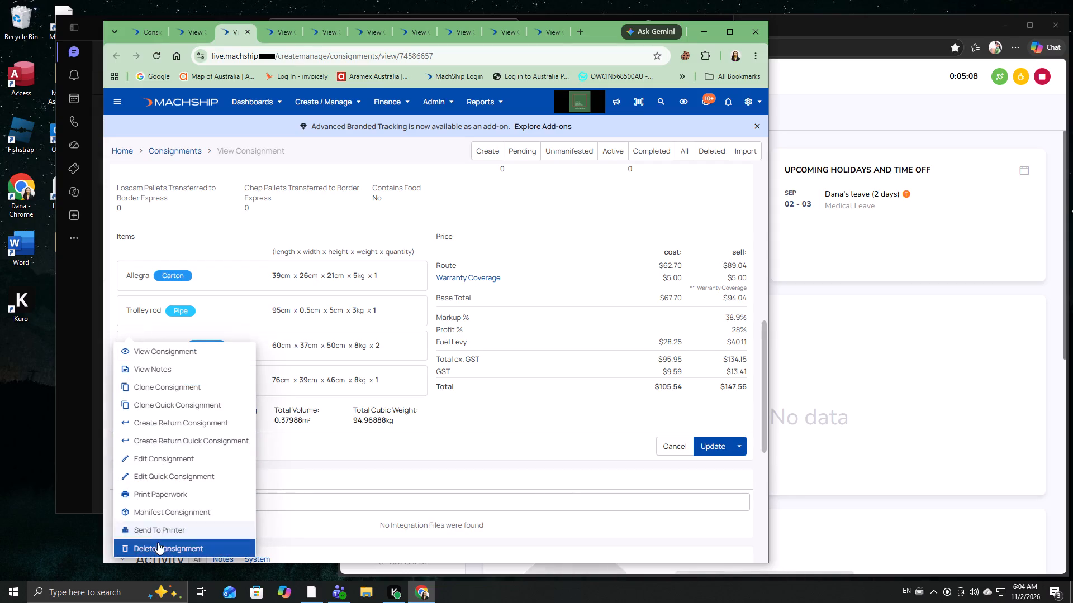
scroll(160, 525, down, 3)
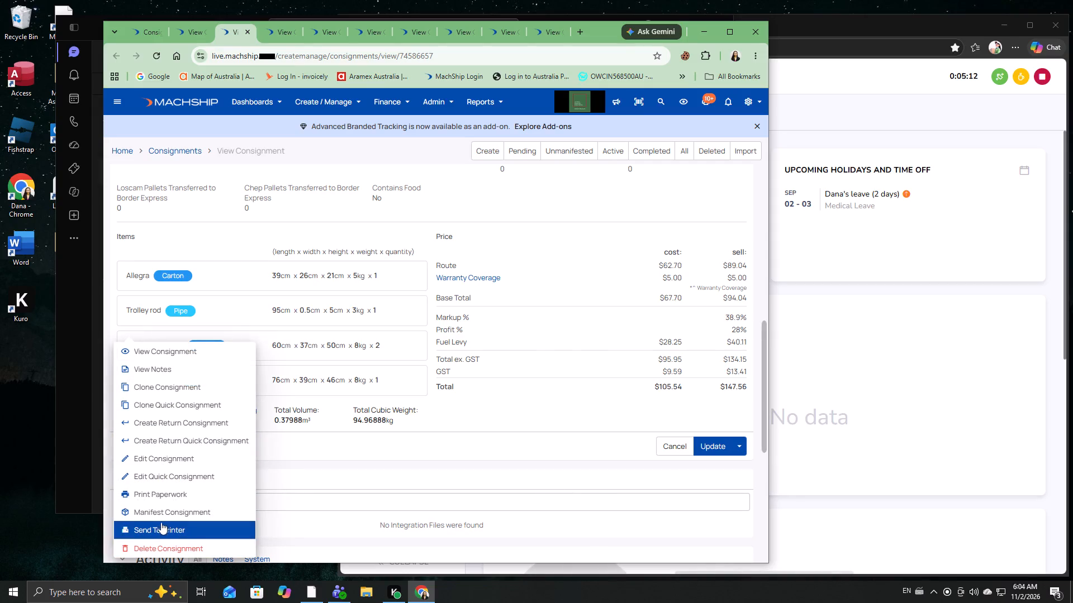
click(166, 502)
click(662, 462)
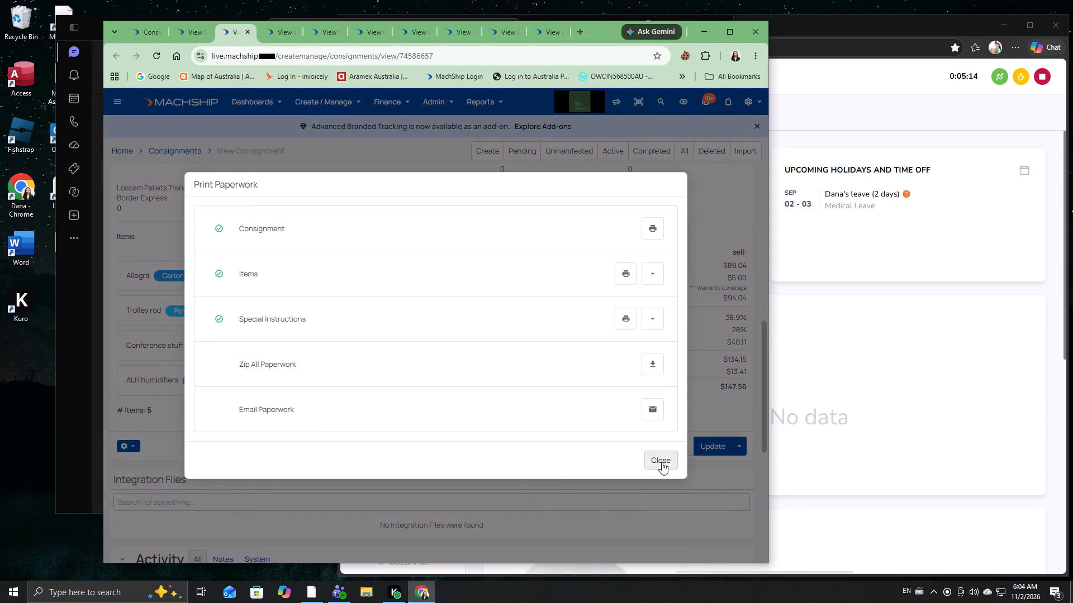
click(127, 449)
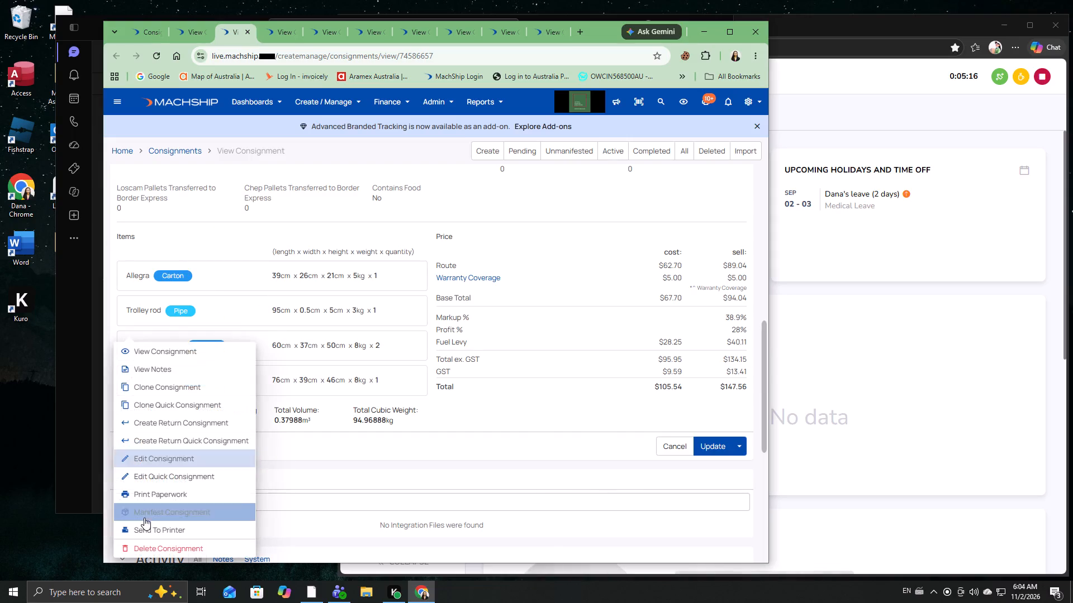
click(145, 518)
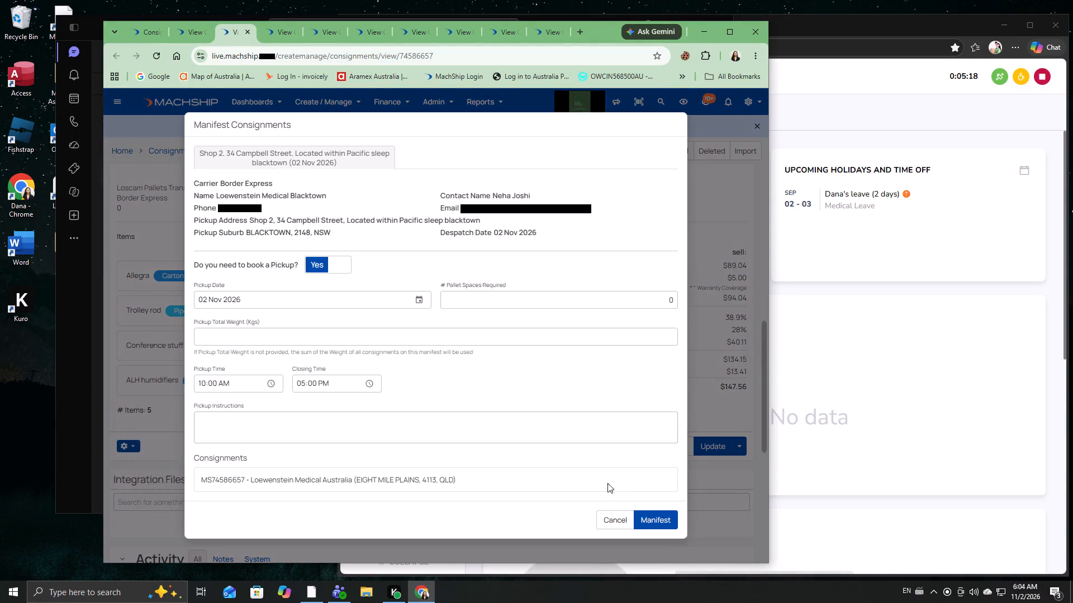
click(642, 514)
click(271, 40)
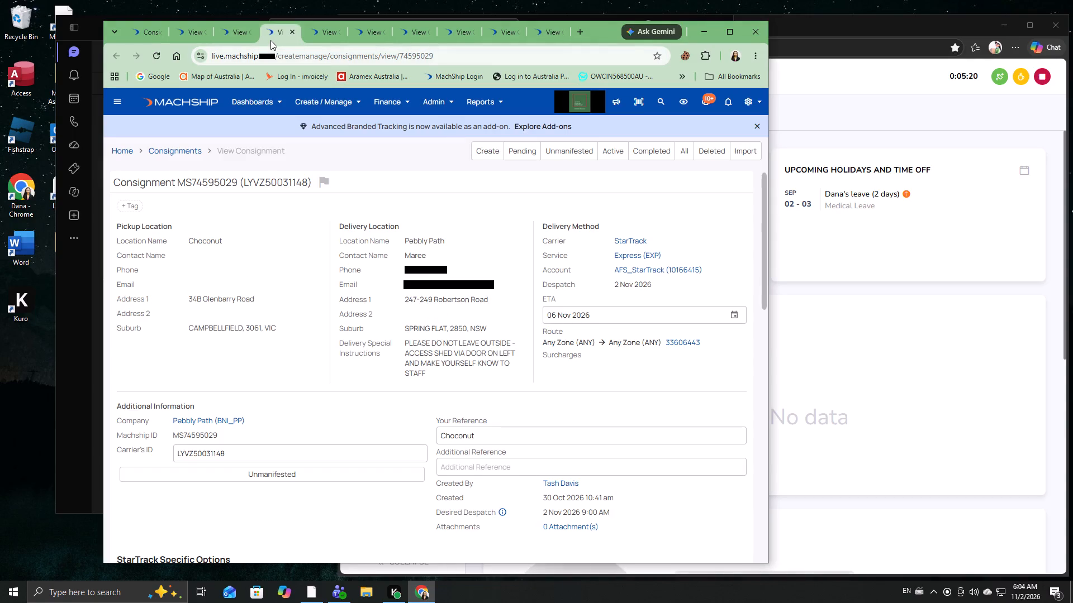
scroll(375, 206, down, 13)
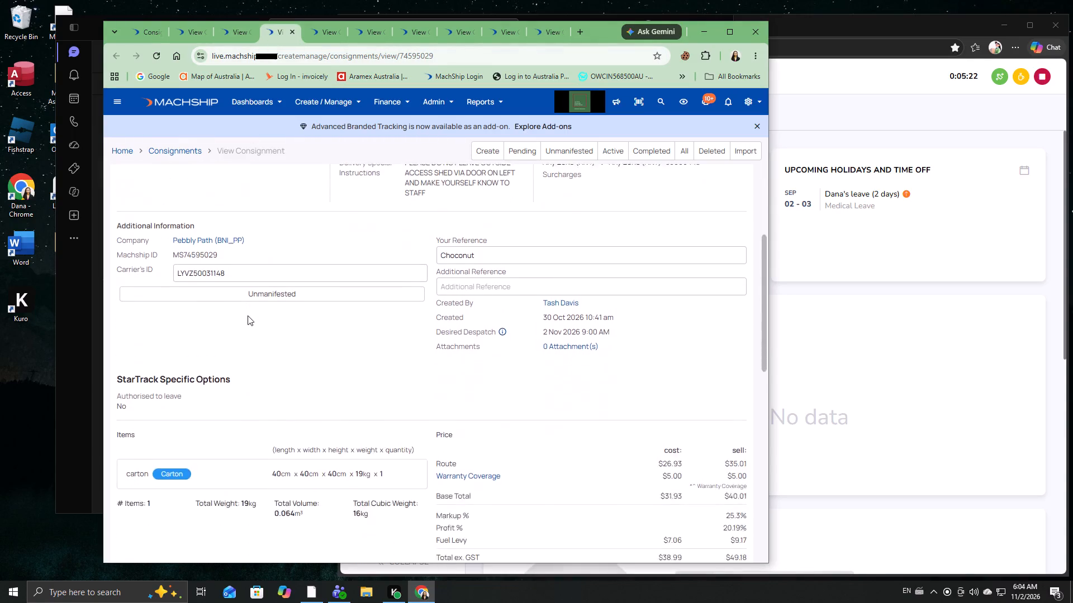
scroll(248, 315, down, 13)
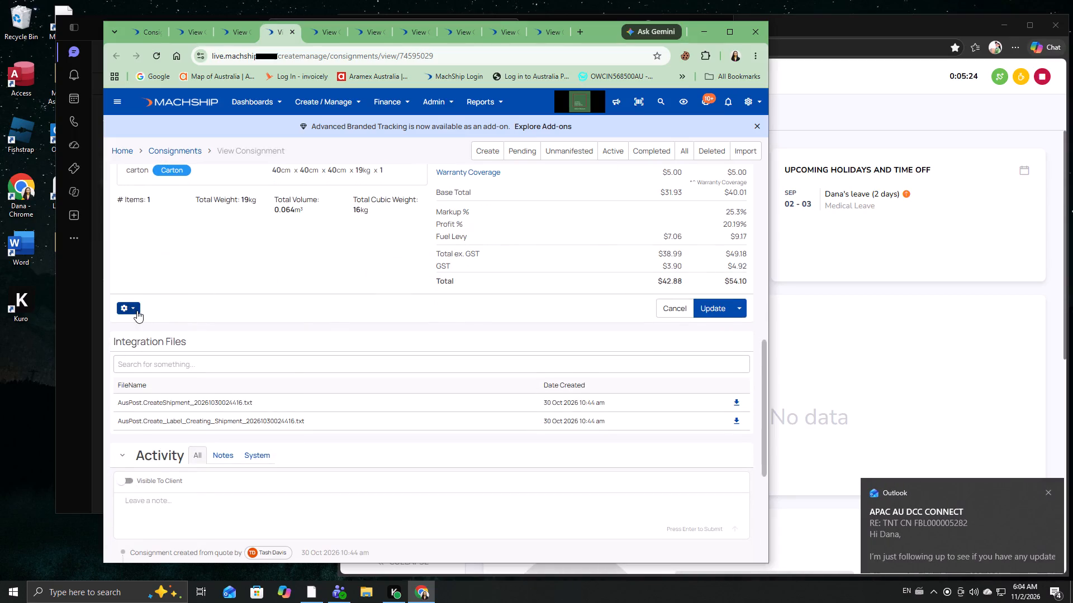
click(137, 310)
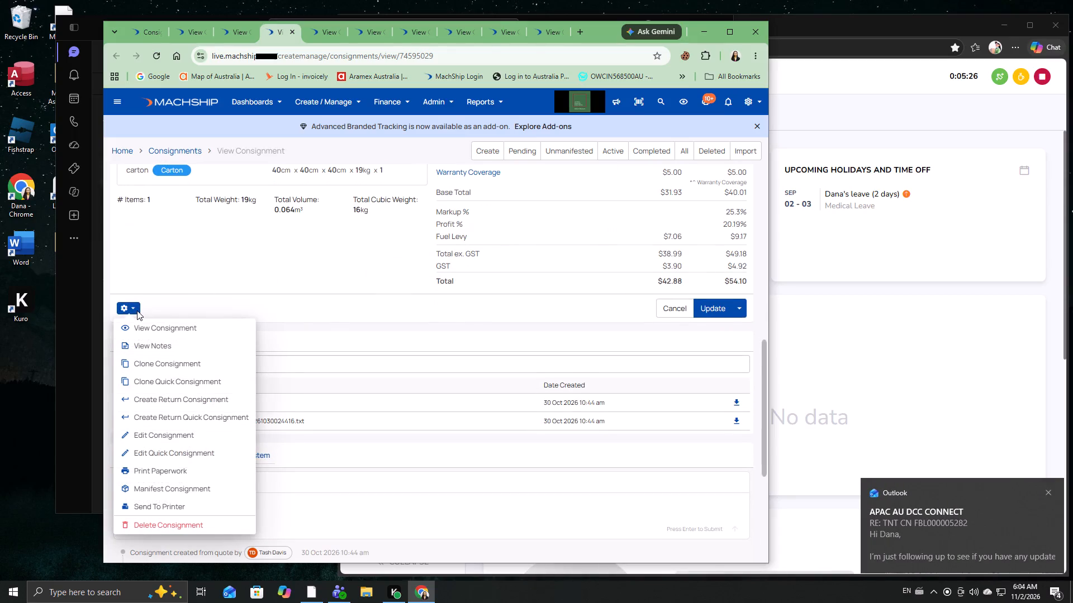
click(165, 494)
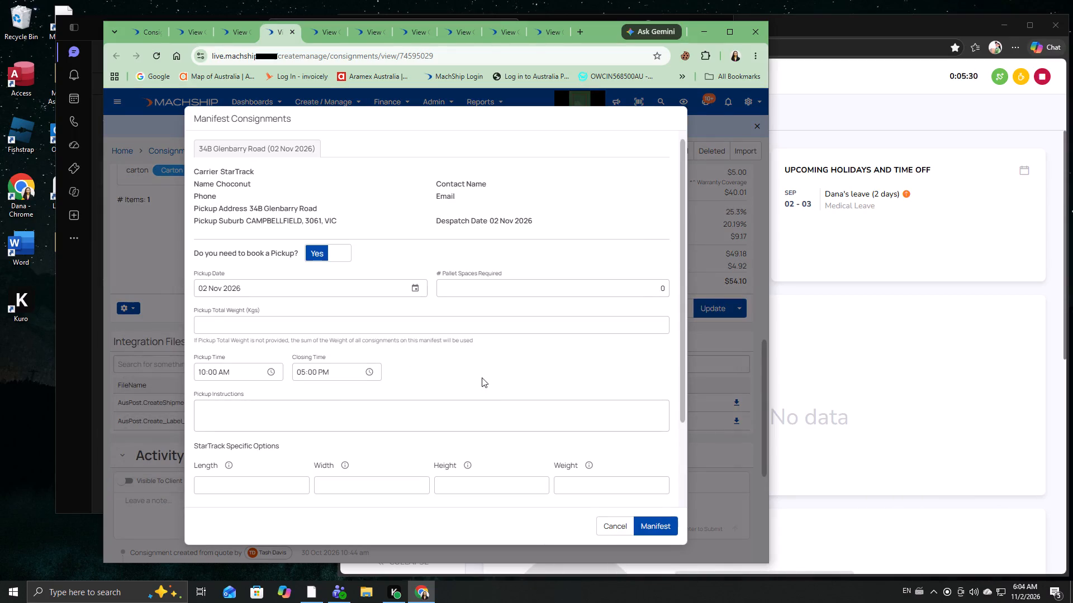
click(670, 524)
click(327, 24)
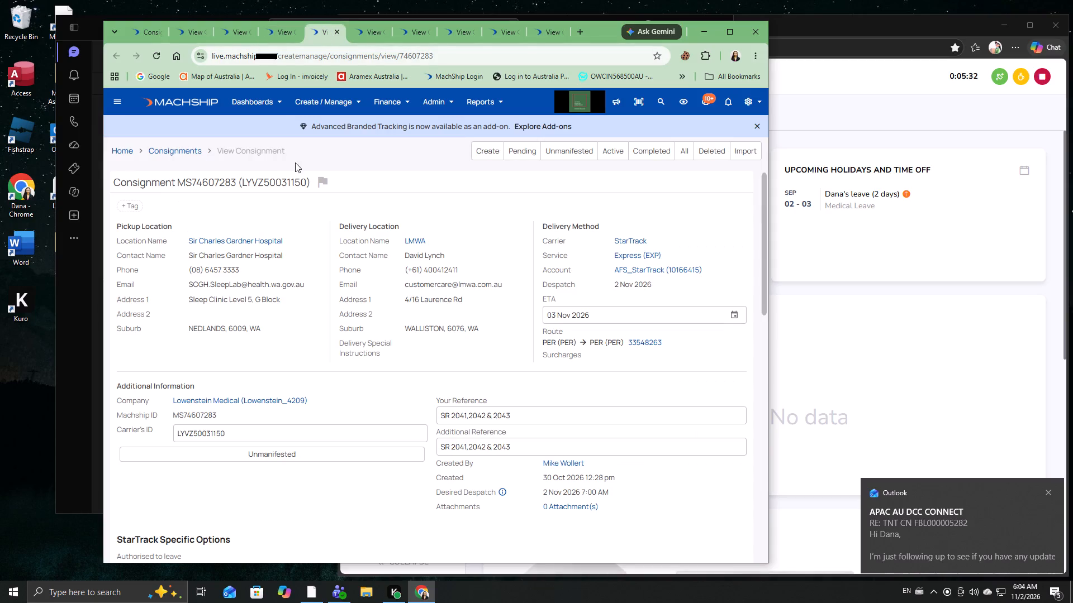
scroll(240, 349, down, 2)
scroll(239, 353, down, 20)
scroll(239, 353, down, 1)
click(110, 340)
click(117, 344)
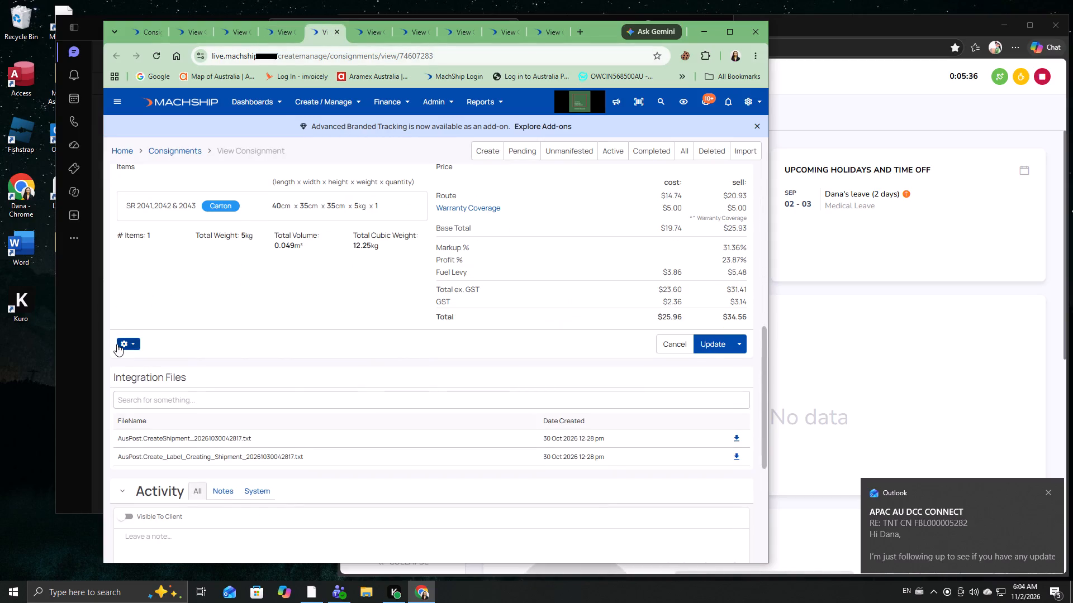
click(205, 508)
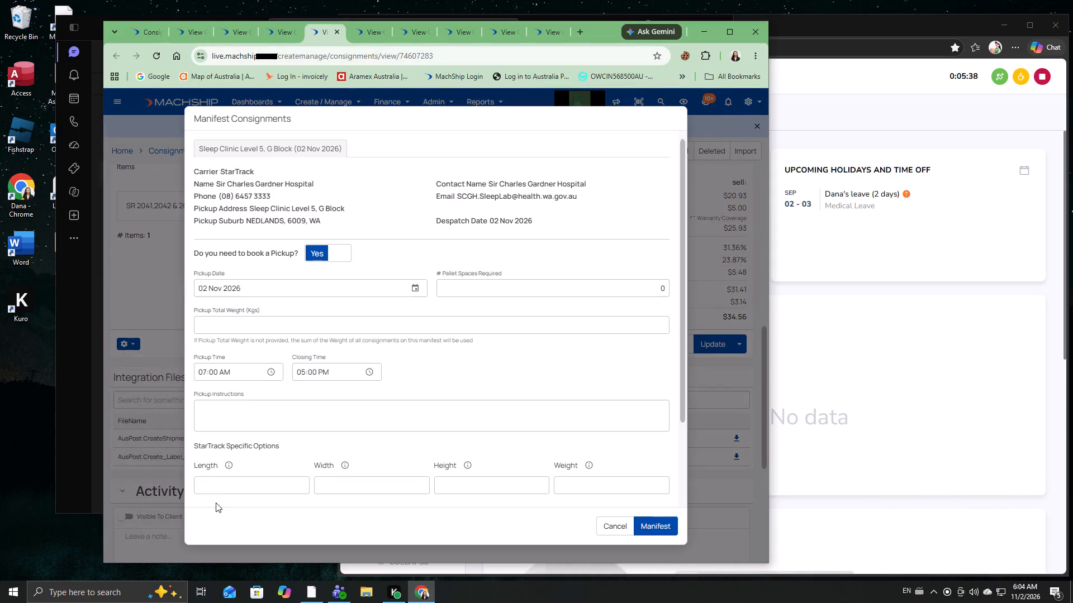
click(201, 370)
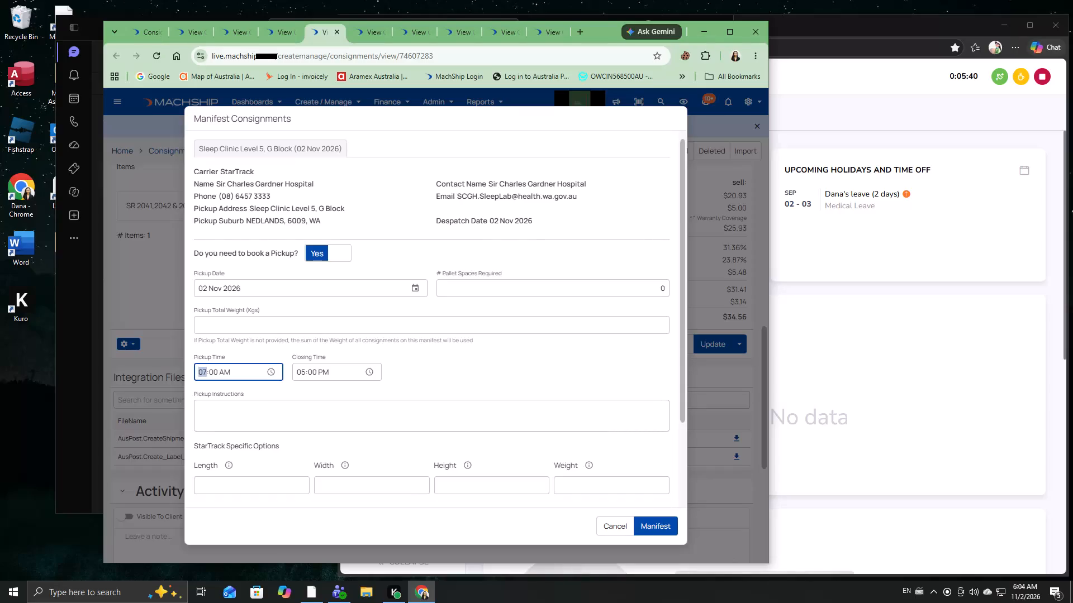
text(09)
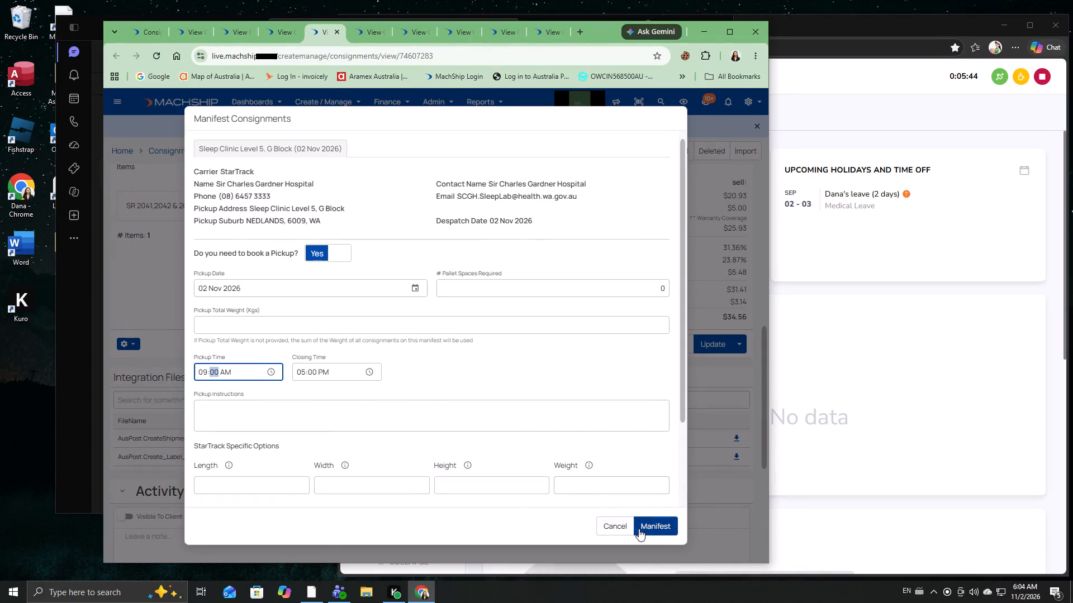
click(455, 361)
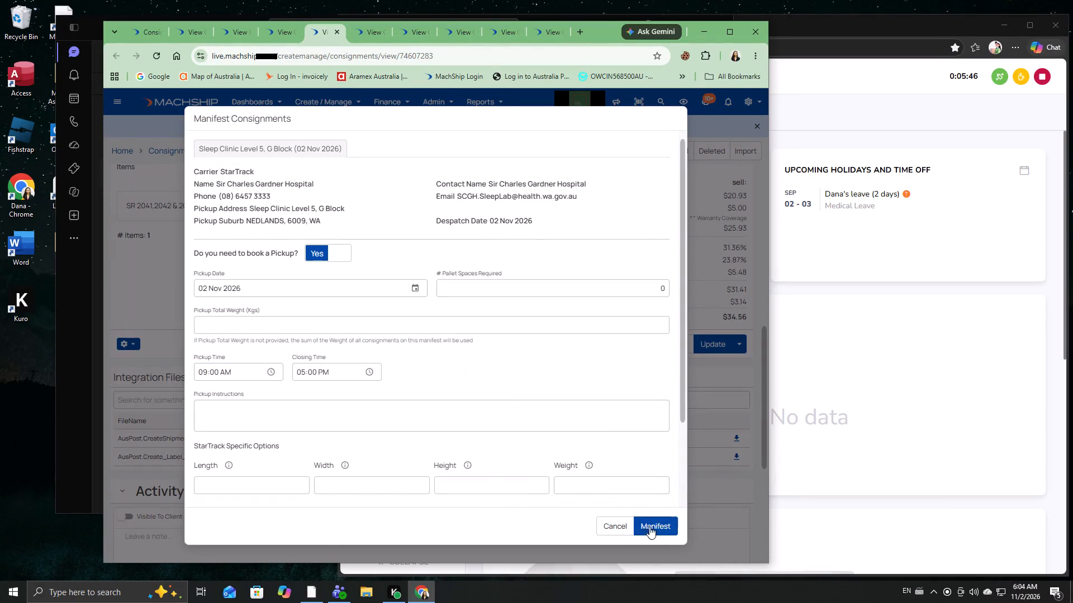
double_click(657, 532)
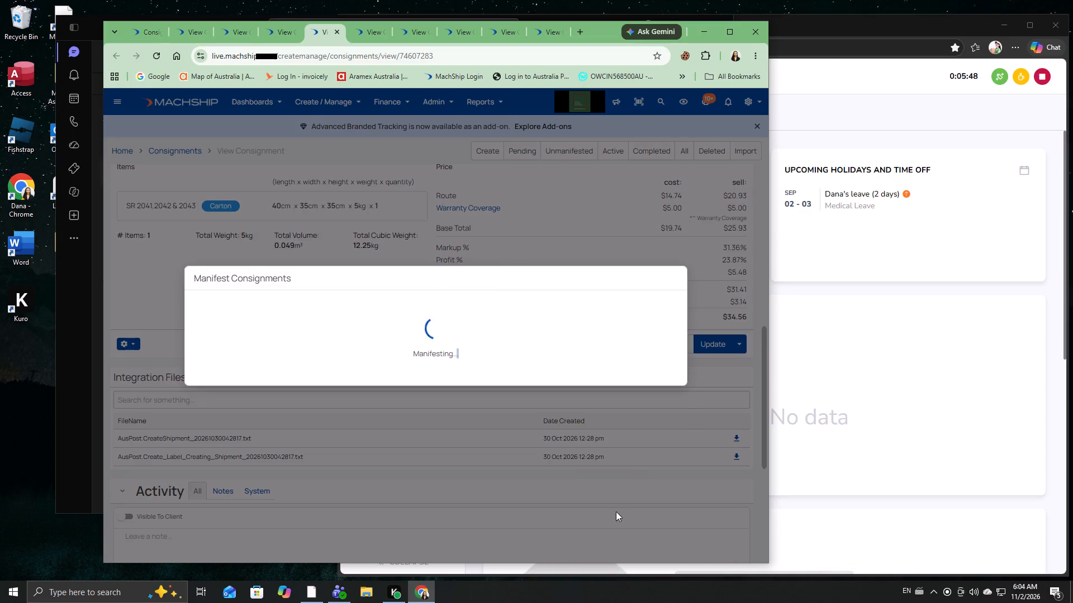
click(655, 411)
scroll(536, 374, up, 6)
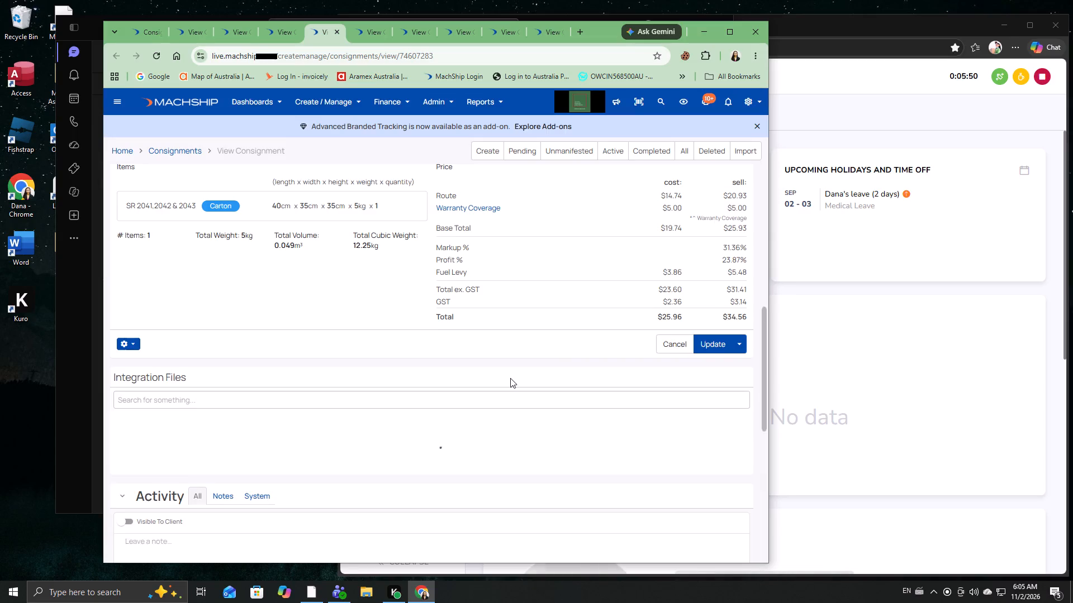
scroll(508, 379, up, 8)
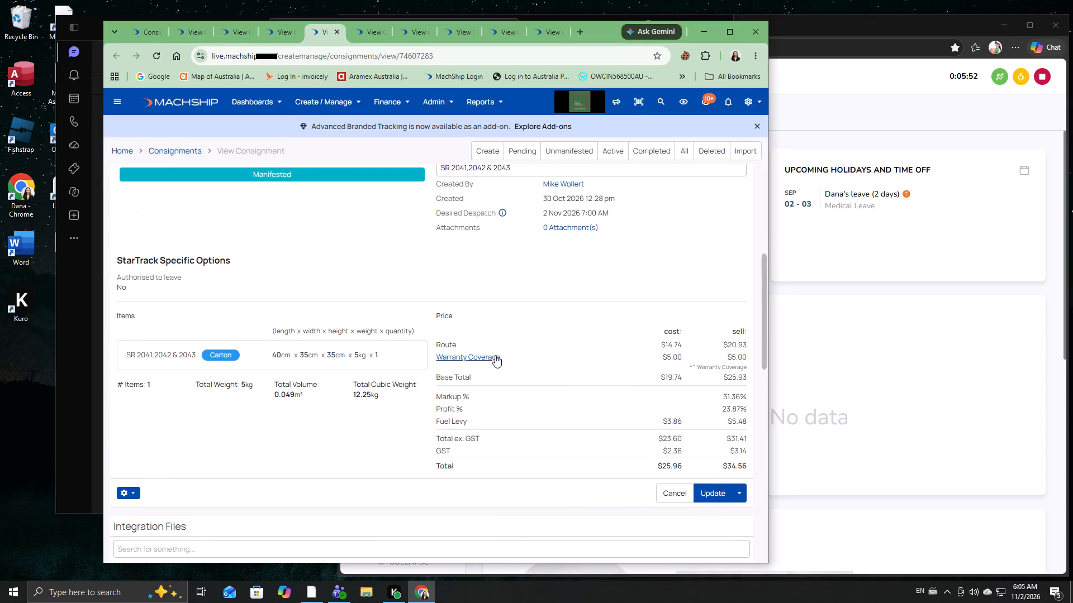
scroll(496, 353, up, 3)
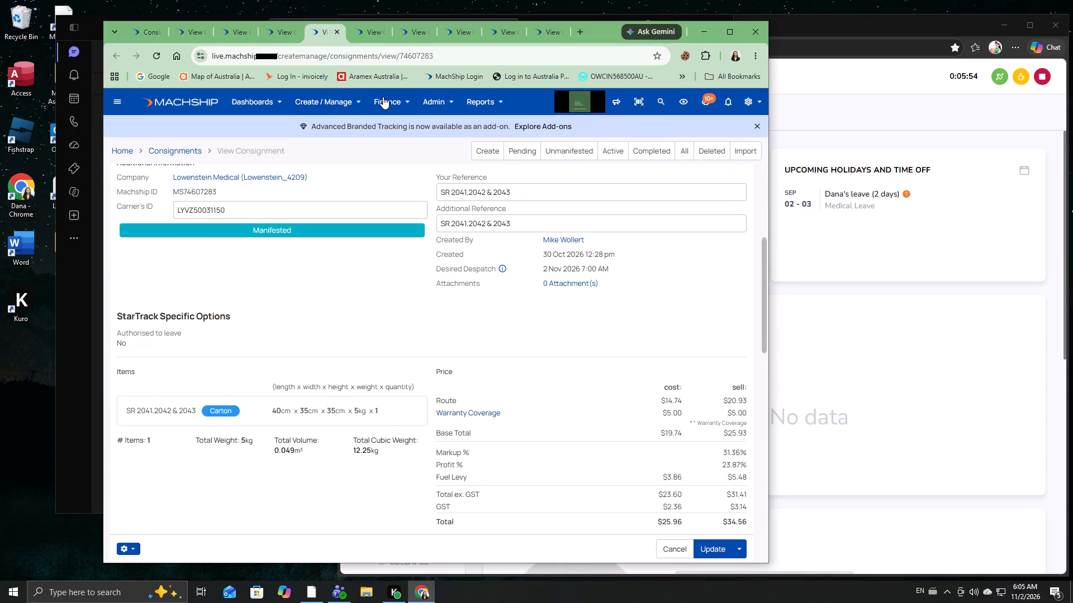
click(367, 32)
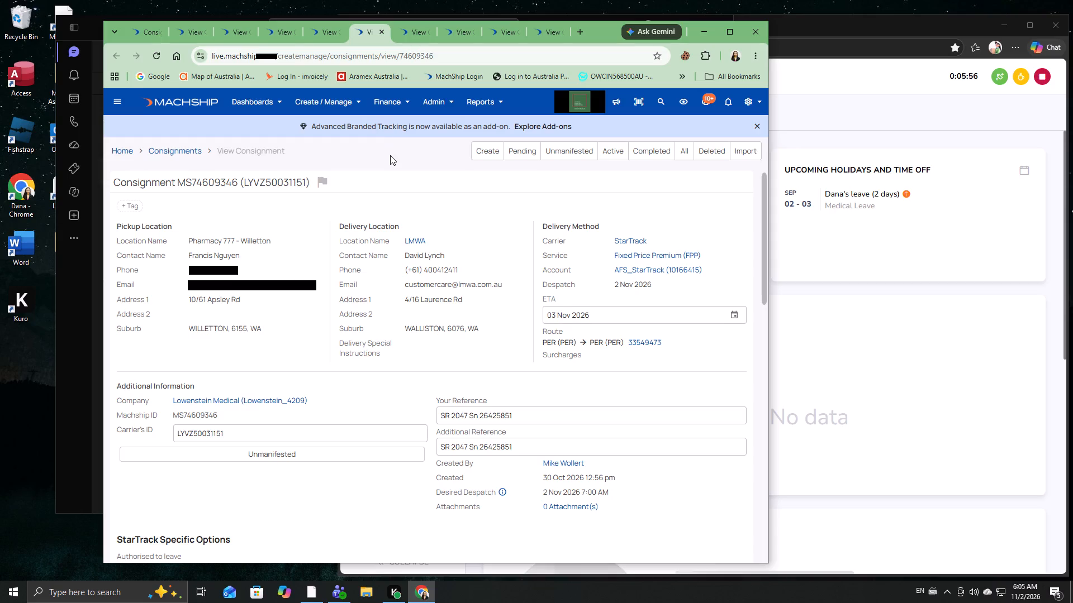
scroll(286, 297, down, 3)
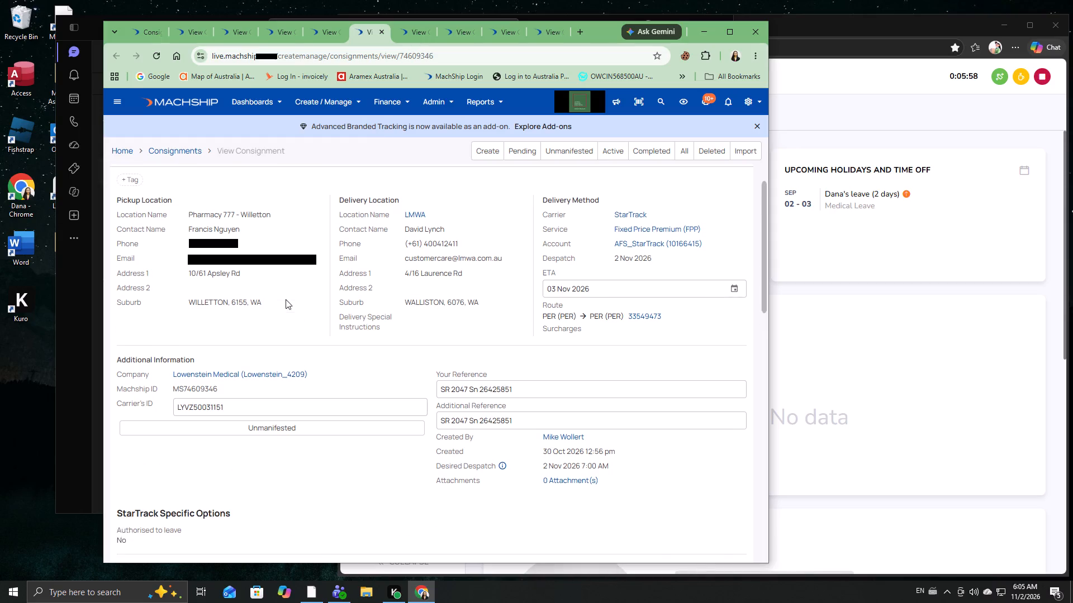
scroll(286, 299, down, 8)
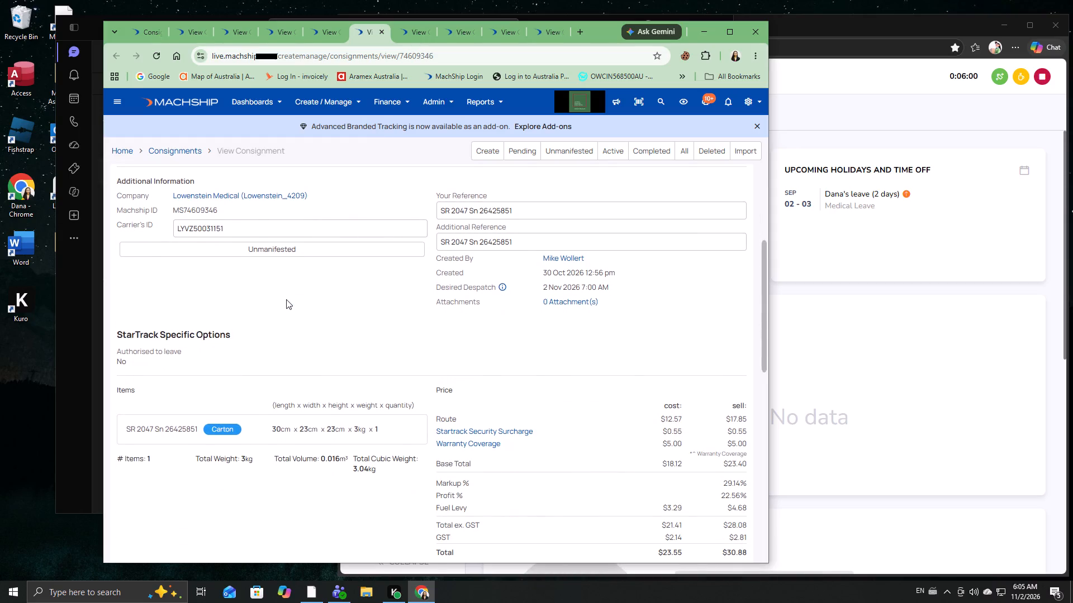
scroll(286, 299, down, 6)
scroll(179, 370, down, 7)
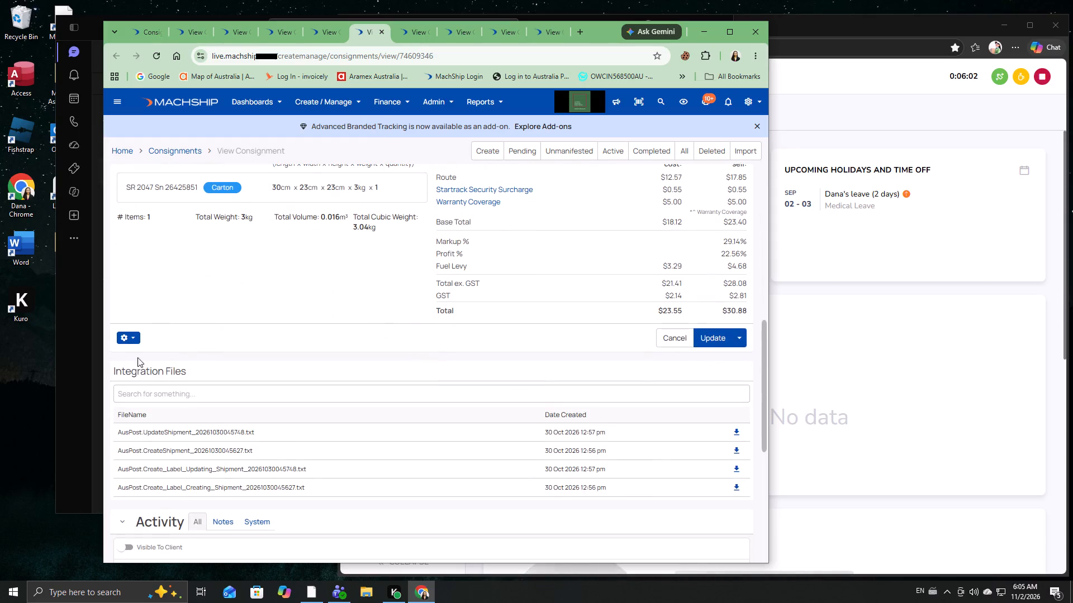
click(127, 336)
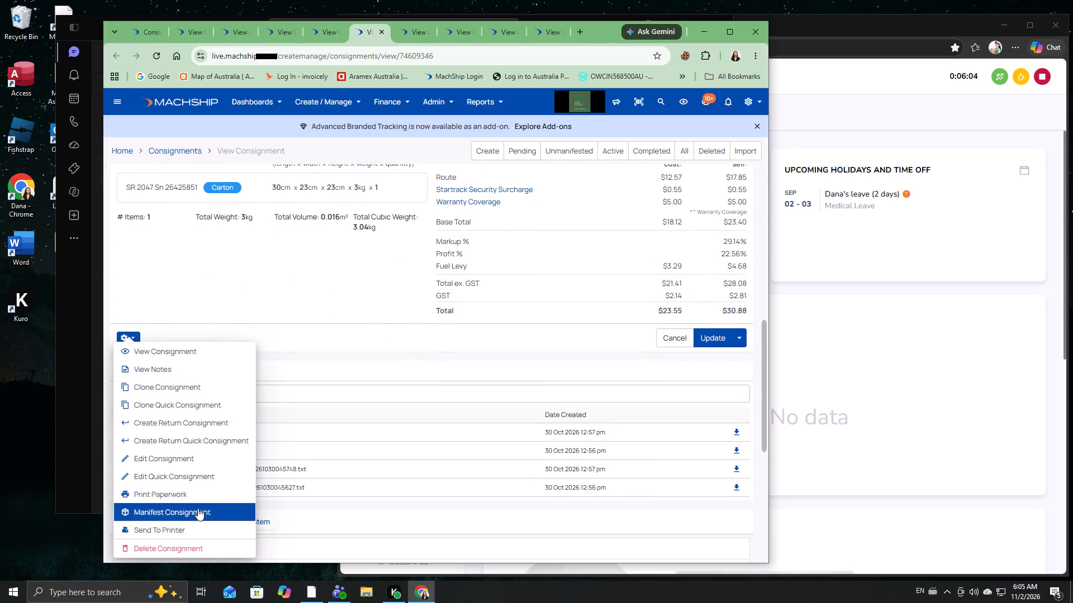
click(198, 508)
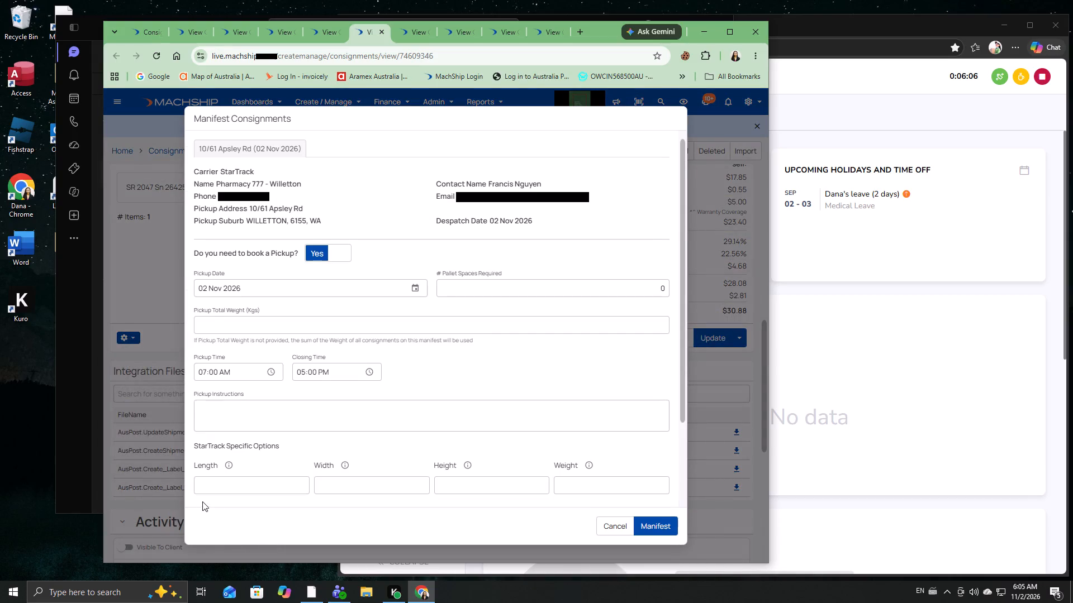
click(197, 374)
text(09)
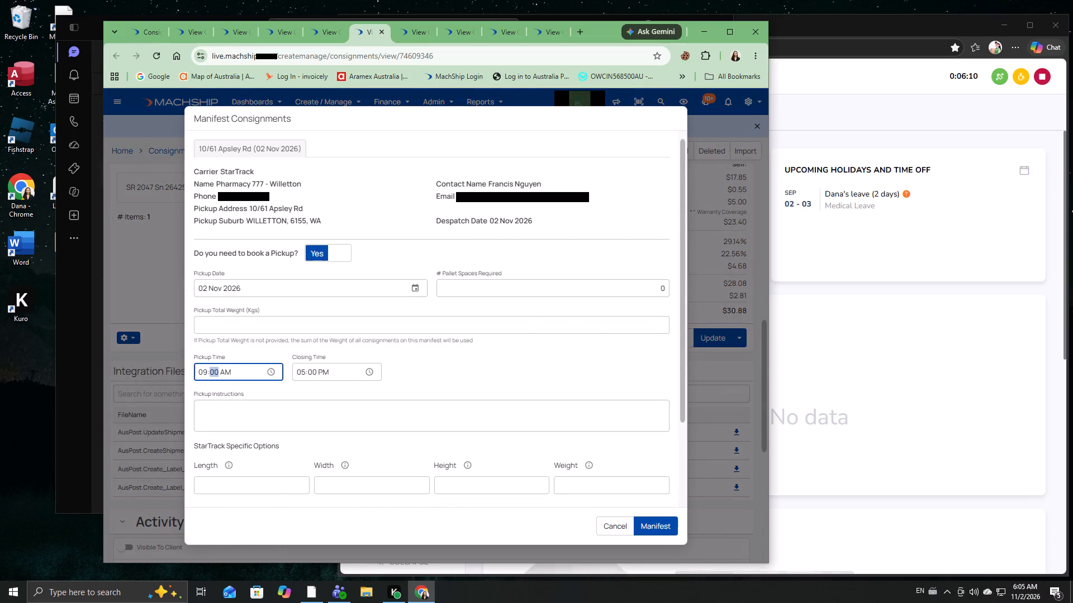
click(665, 528)
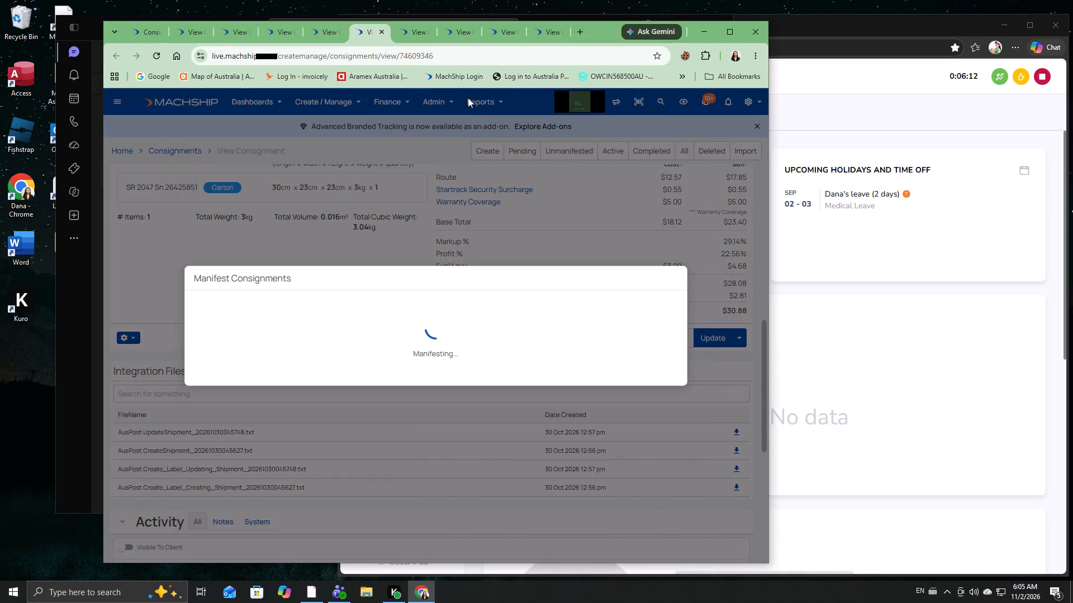
click(412, 42)
scroll(293, 361, down, 12)
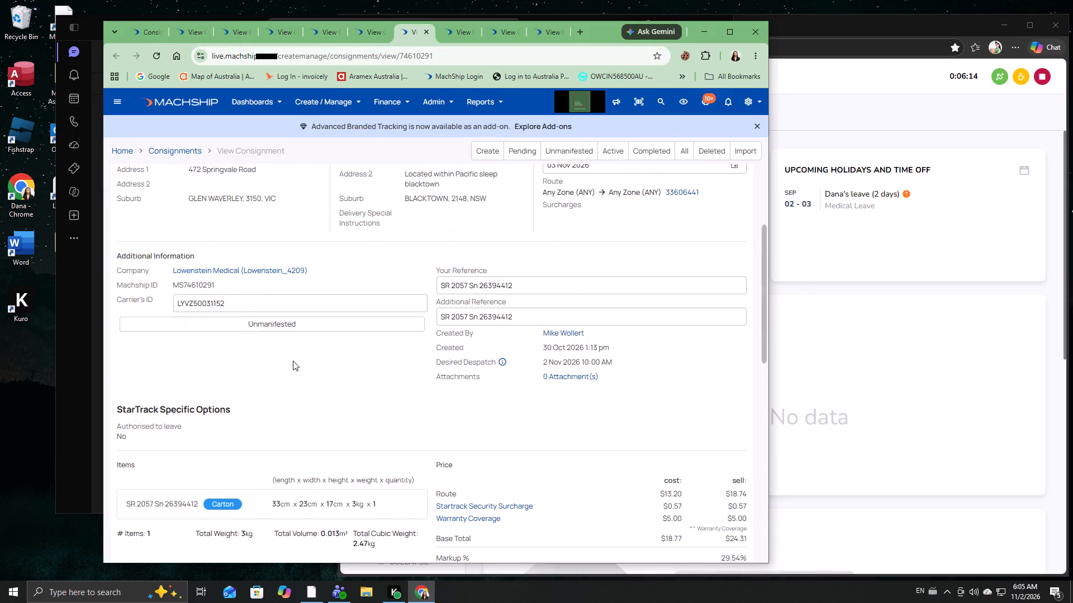
scroll(293, 361, down, 5)
scroll(292, 355, up, 7)
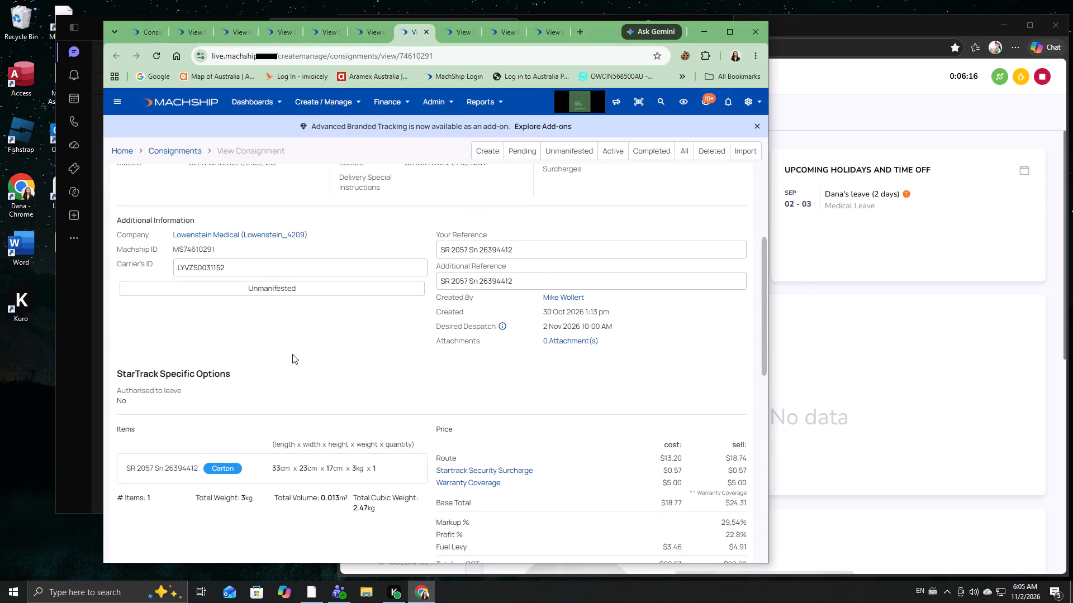
scroll(292, 354, down, 7)
scroll(220, 357, down, 11)
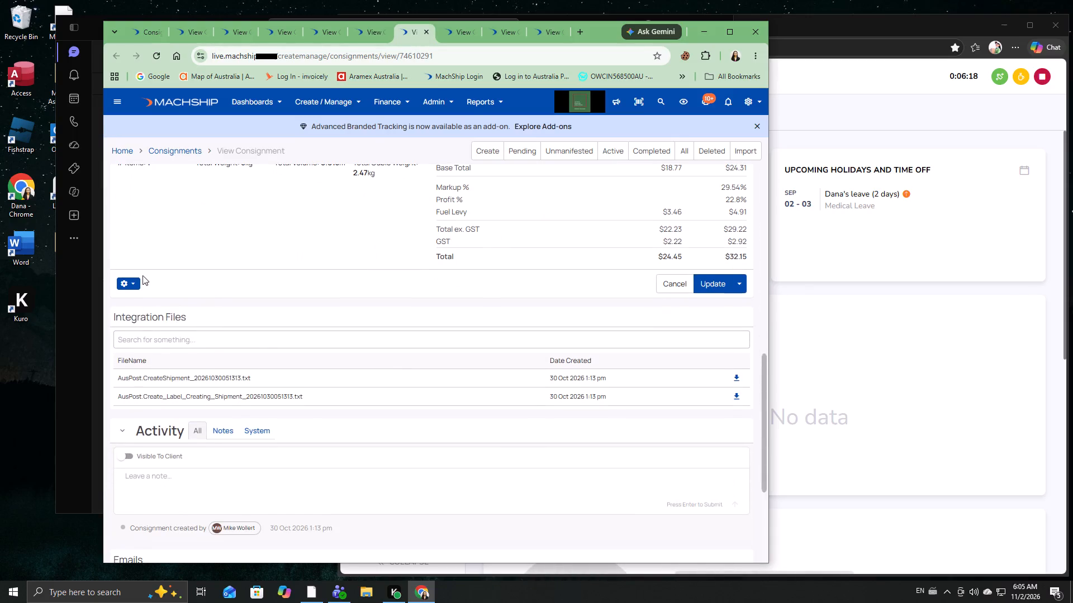
click(132, 286)
click(202, 463)
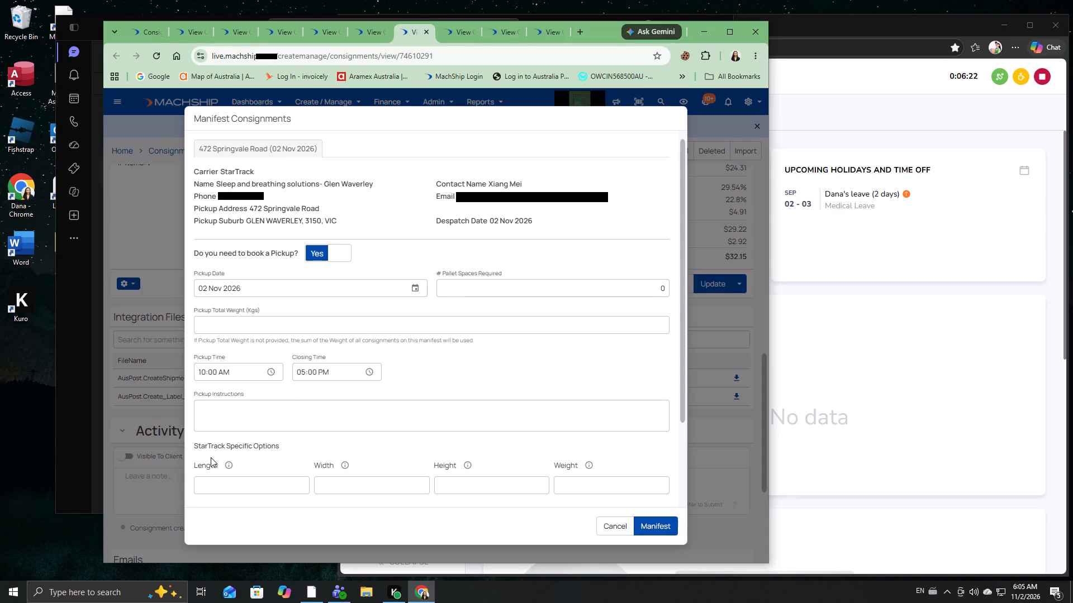
click(666, 528)
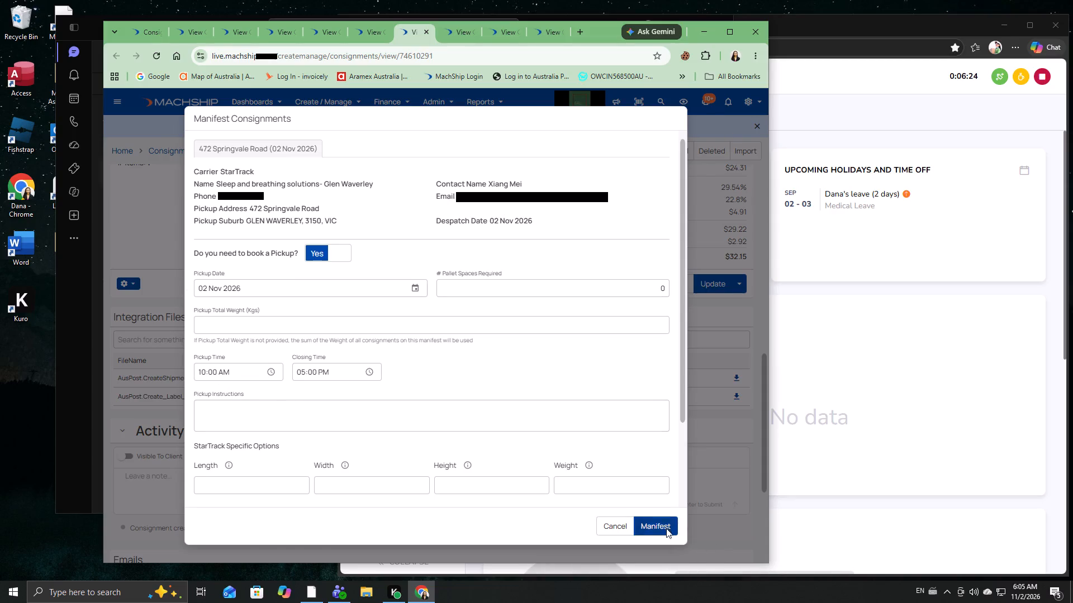
click(466, 45)
click(463, 44)
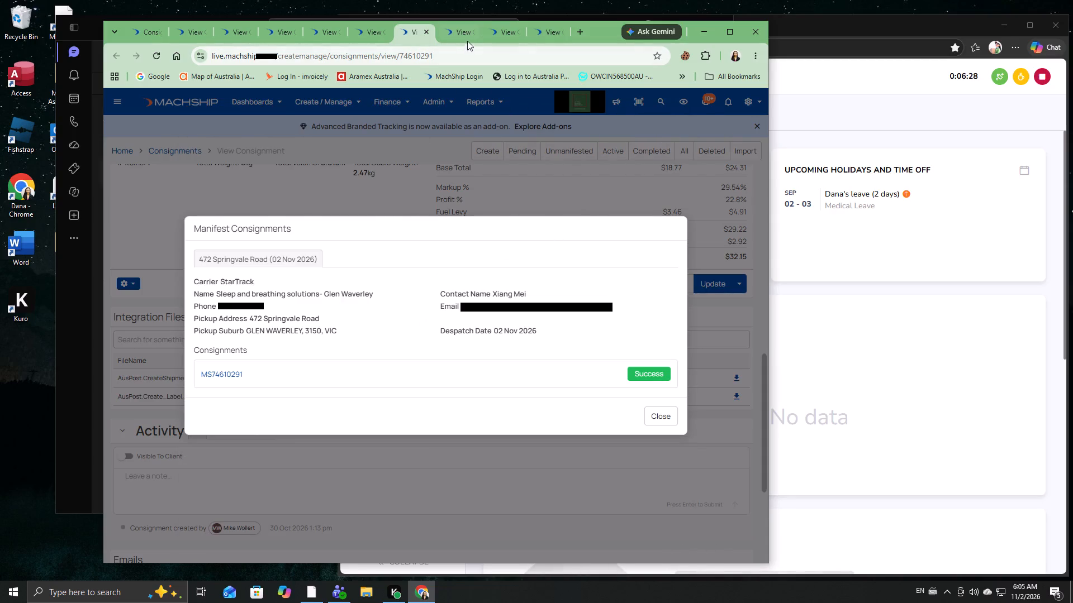
click(462, 36)
scroll(298, 263, down, 1)
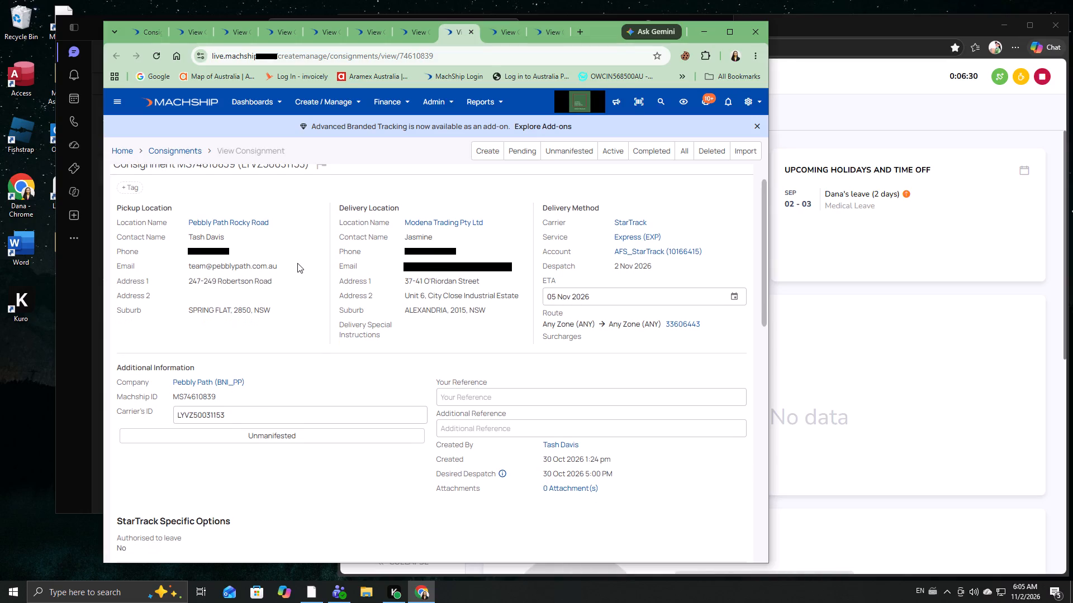
scroll(297, 266, down, 19)
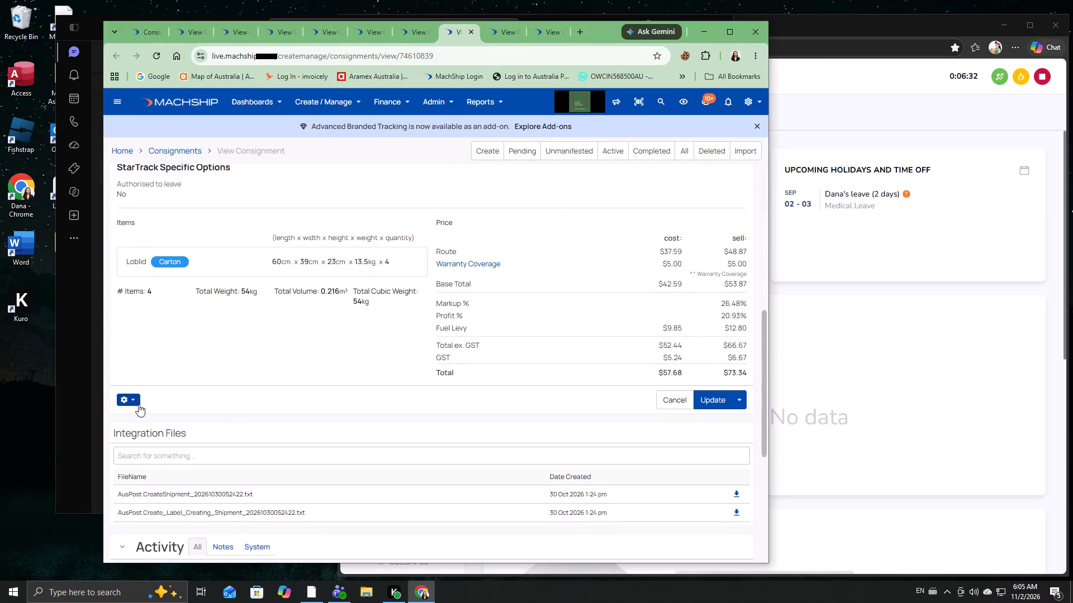
click(139, 404)
click(180, 510)
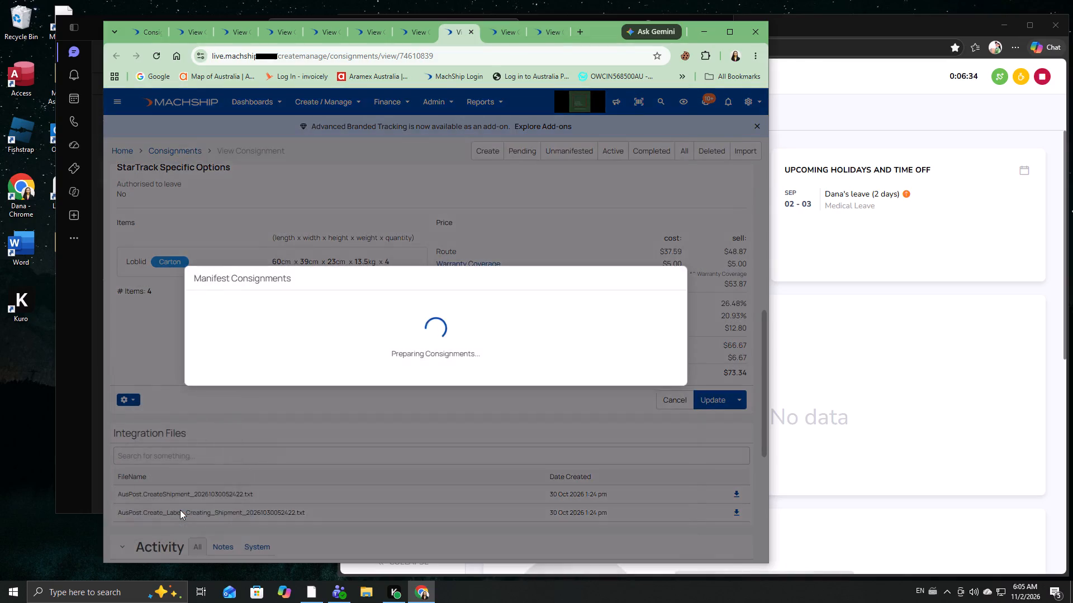
click(639, 530)
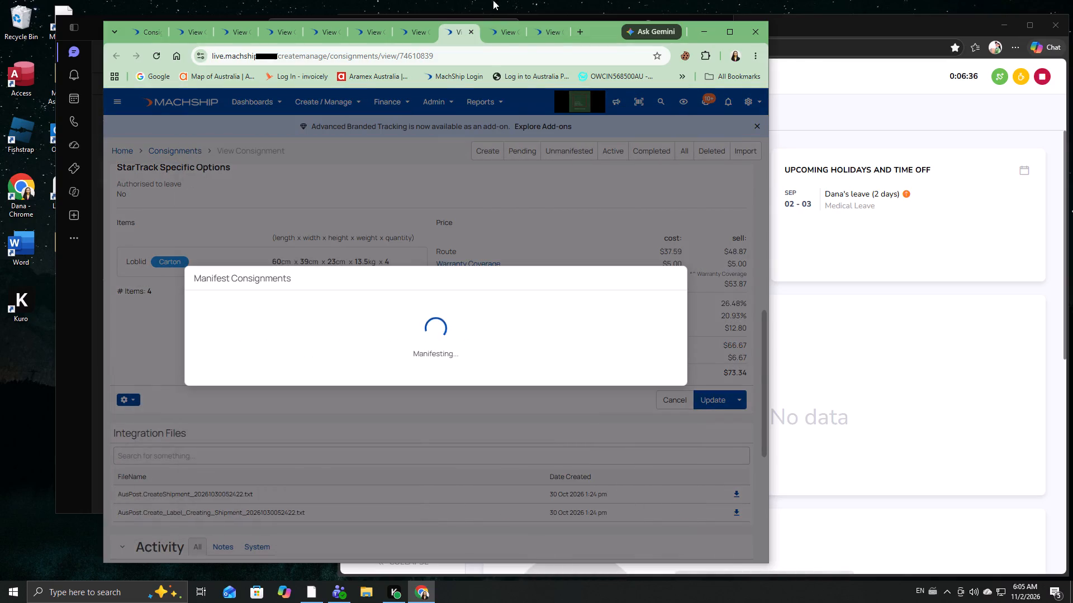
click(506, 36)
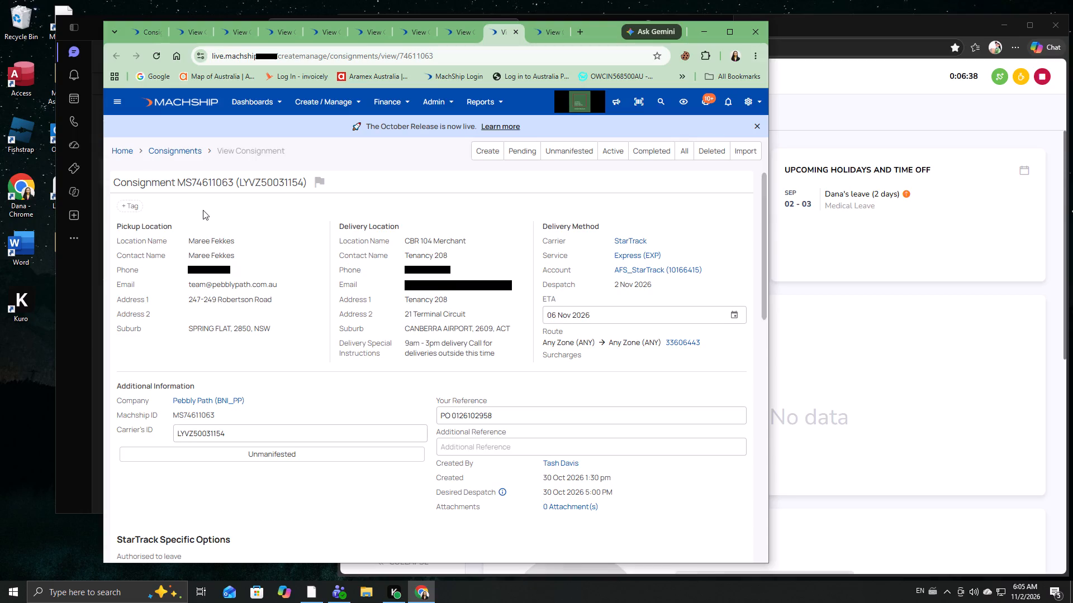
scroll(203, 210, down, 6)
scroll(210, 218, down, 18)
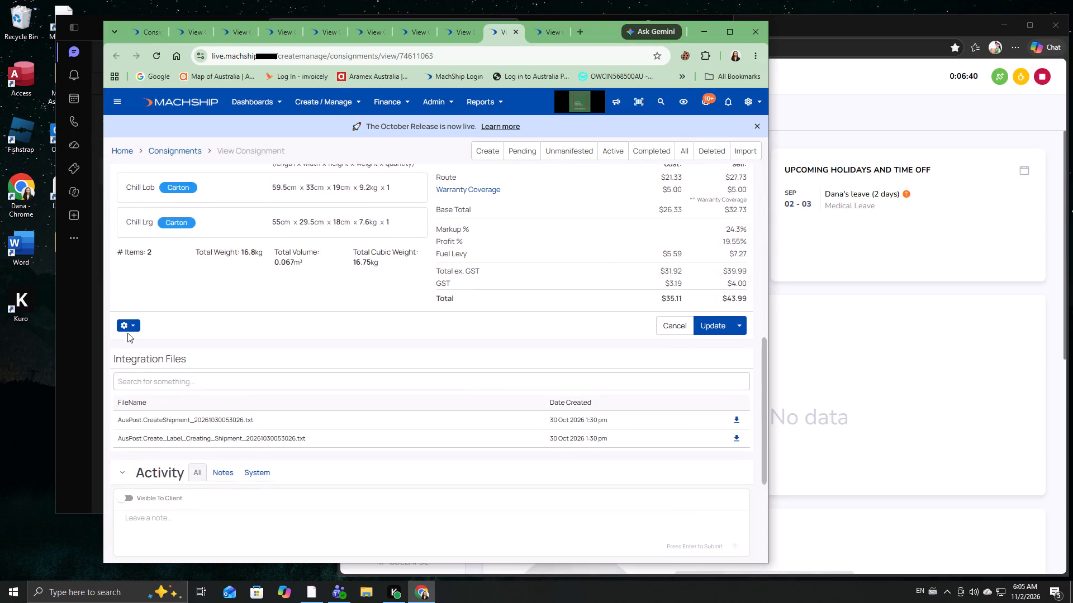
scroll(127, 329, down, 3)
click(145, 267)
click(137, 274)
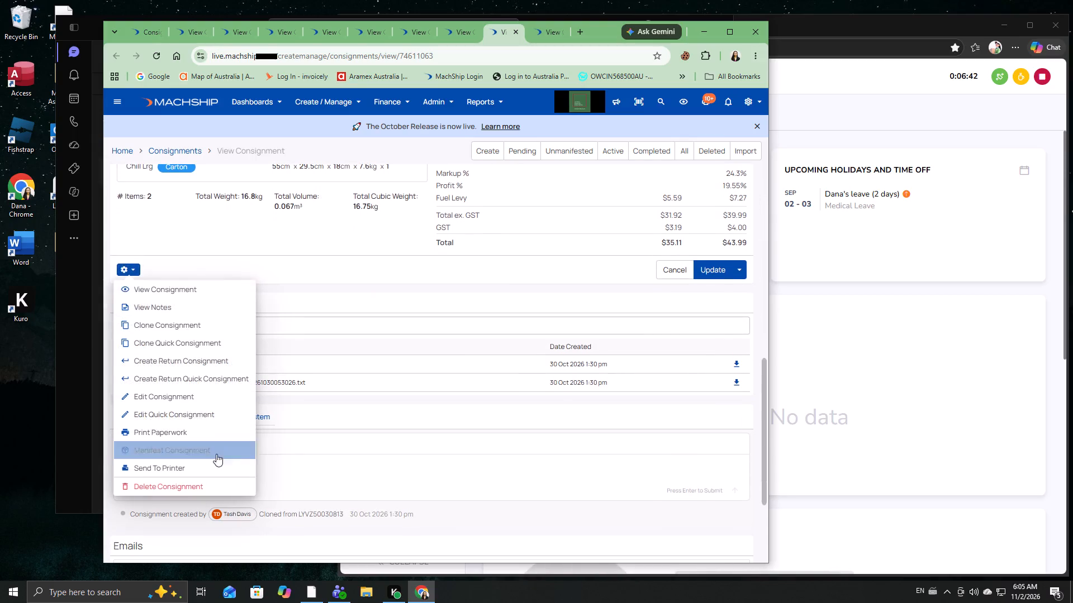
click(220, 458)
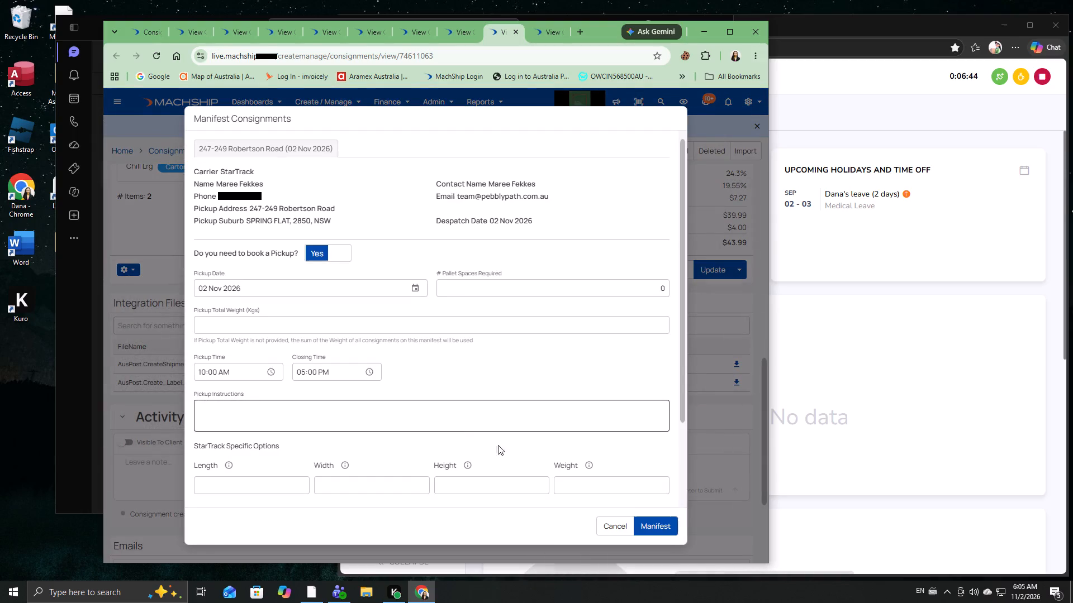
click(664, 530)
click(554, 50)
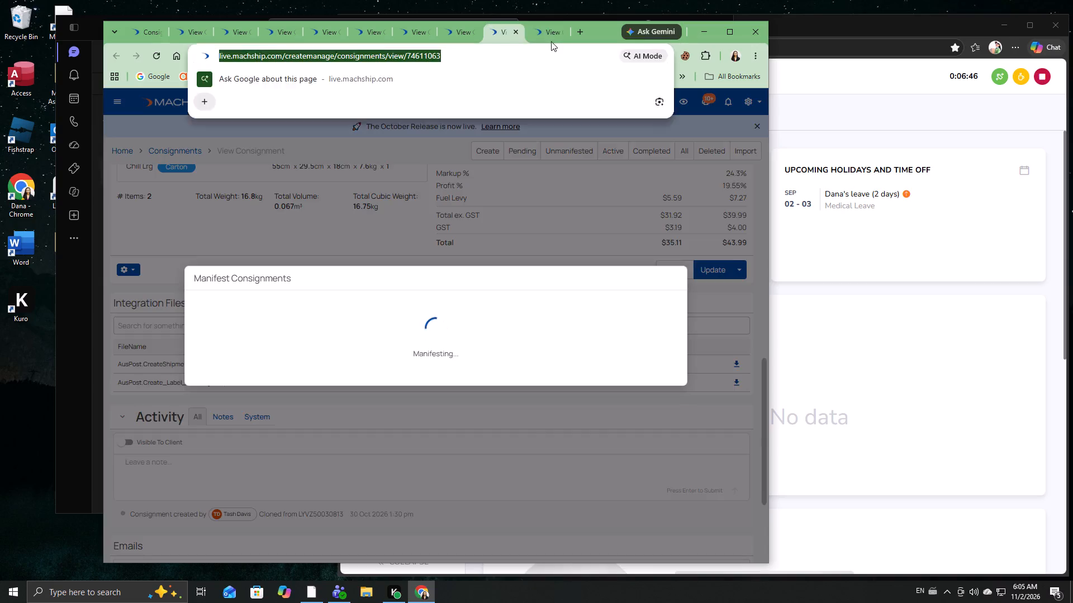
click(550, 40)
scroll(225, 285, down, 2)
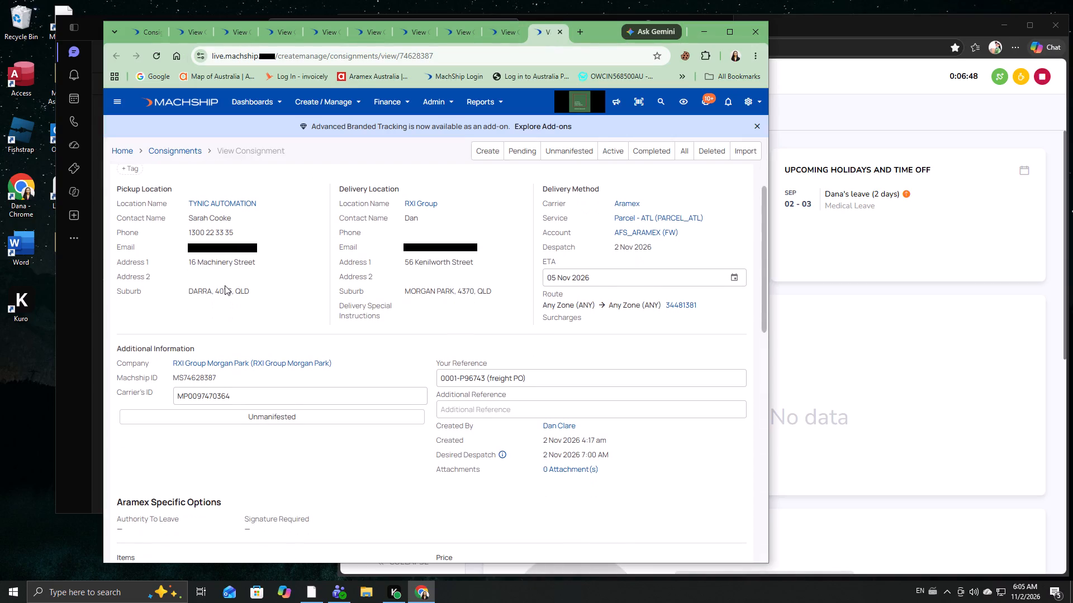
scroll(225, 285, down, 13)
scroll(179, 319, down, 7)
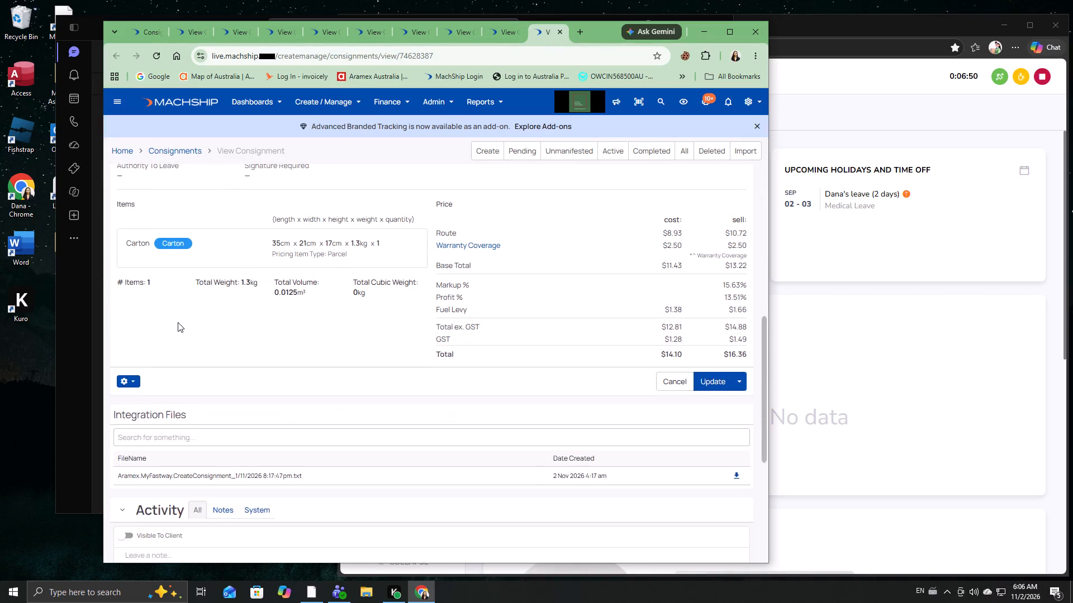
scroll(178, 322, down, 3)
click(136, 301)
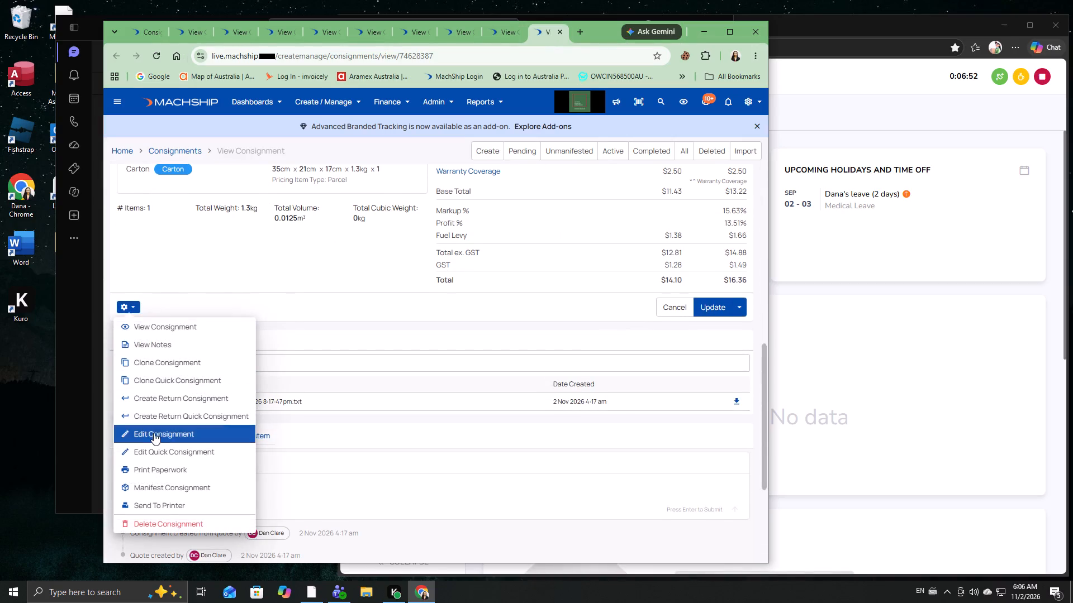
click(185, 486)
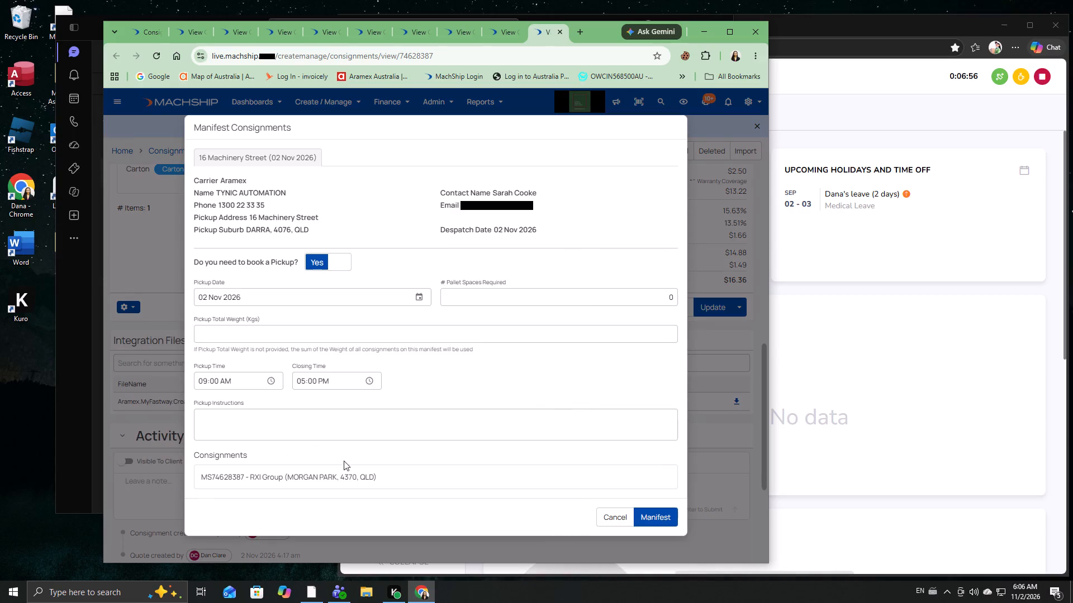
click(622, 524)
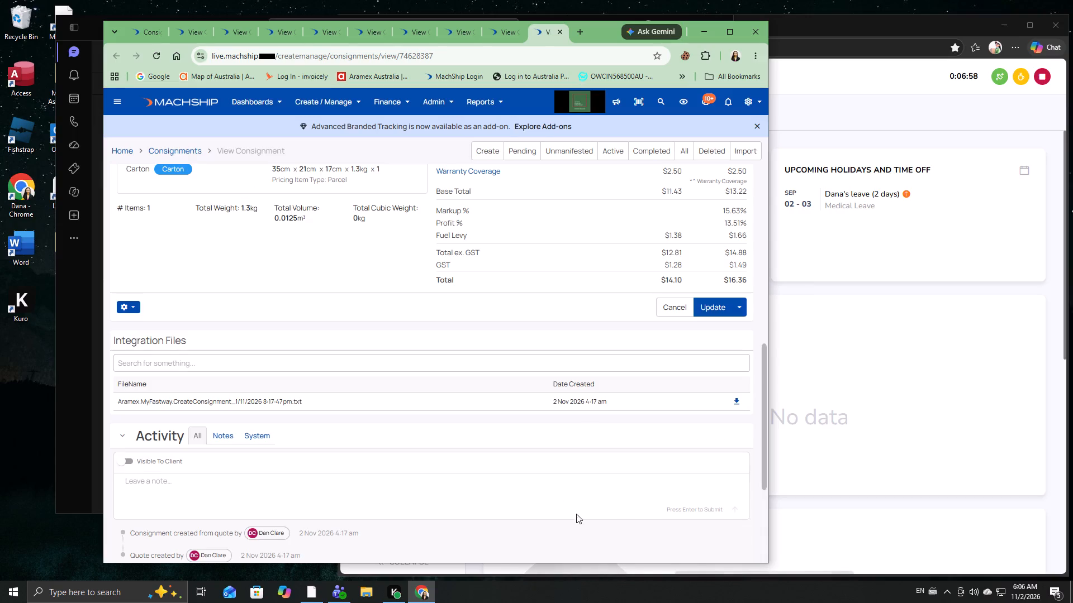
click(134, 307)
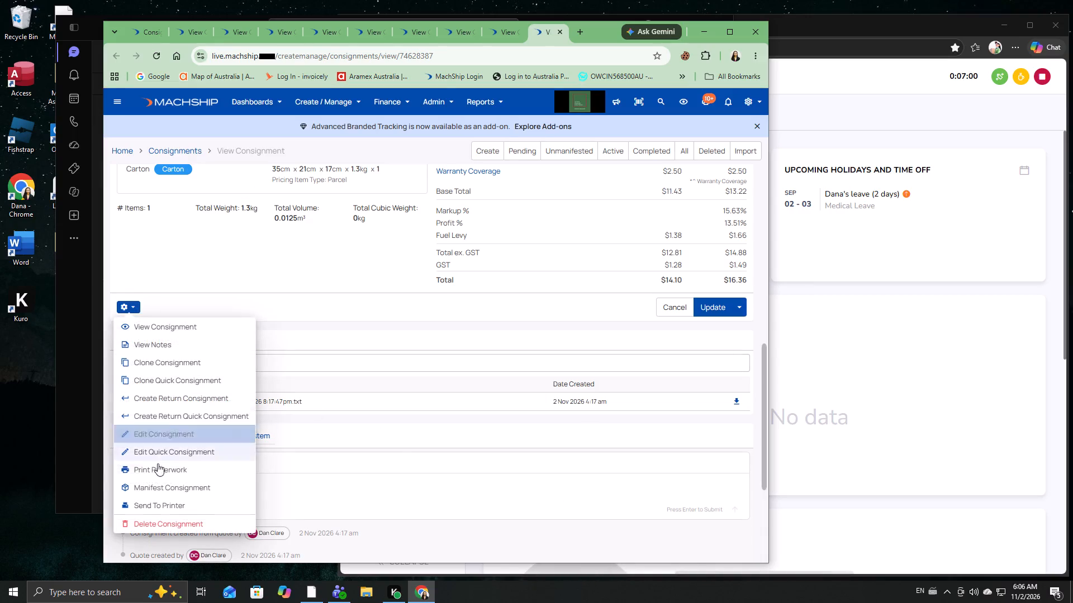
click(162, 482)
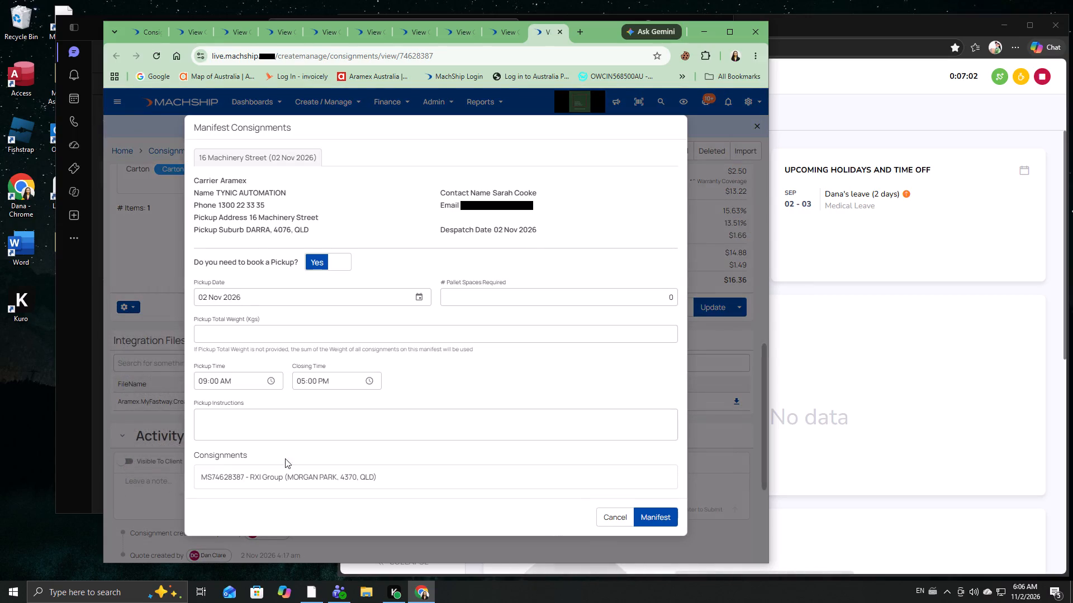
click(204, 379)
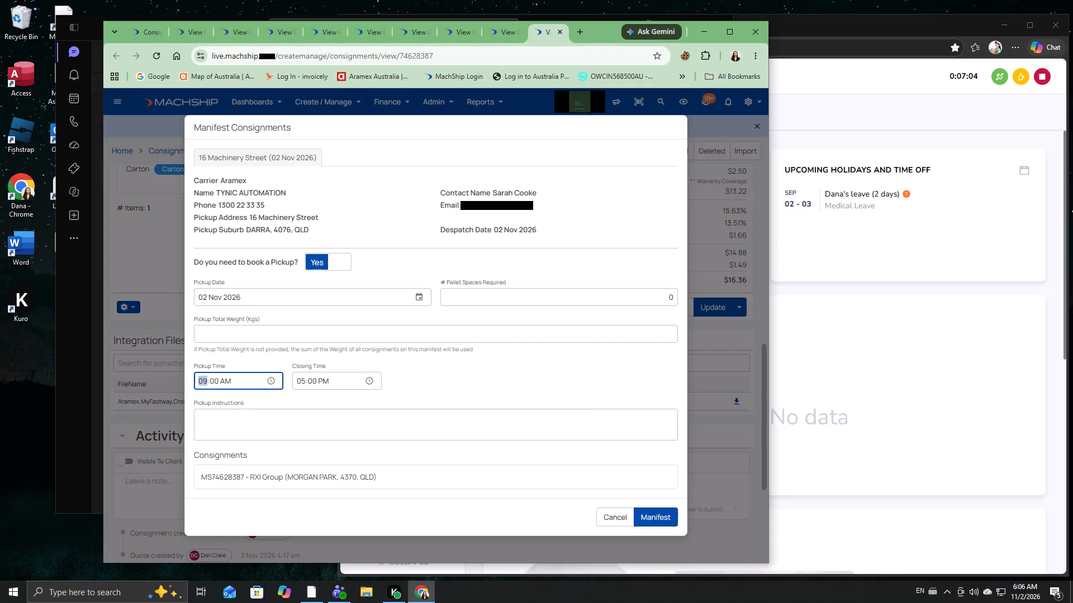
click(655, 516)
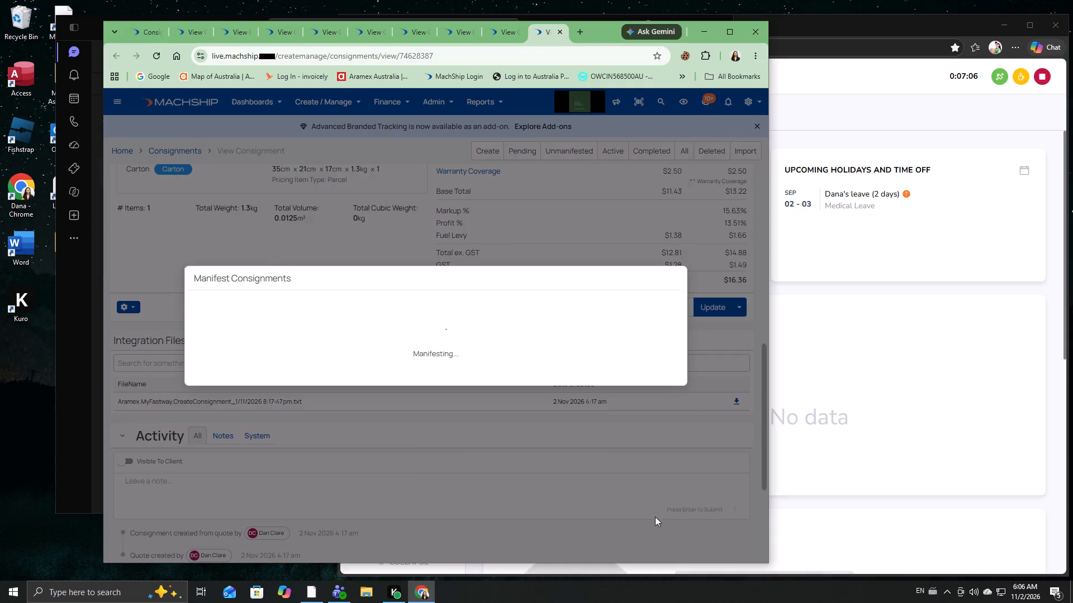
Close all the individual consignment tabs, keeping only the Consignment Status dashboard open.
click(186, 45)
click(188, 36)
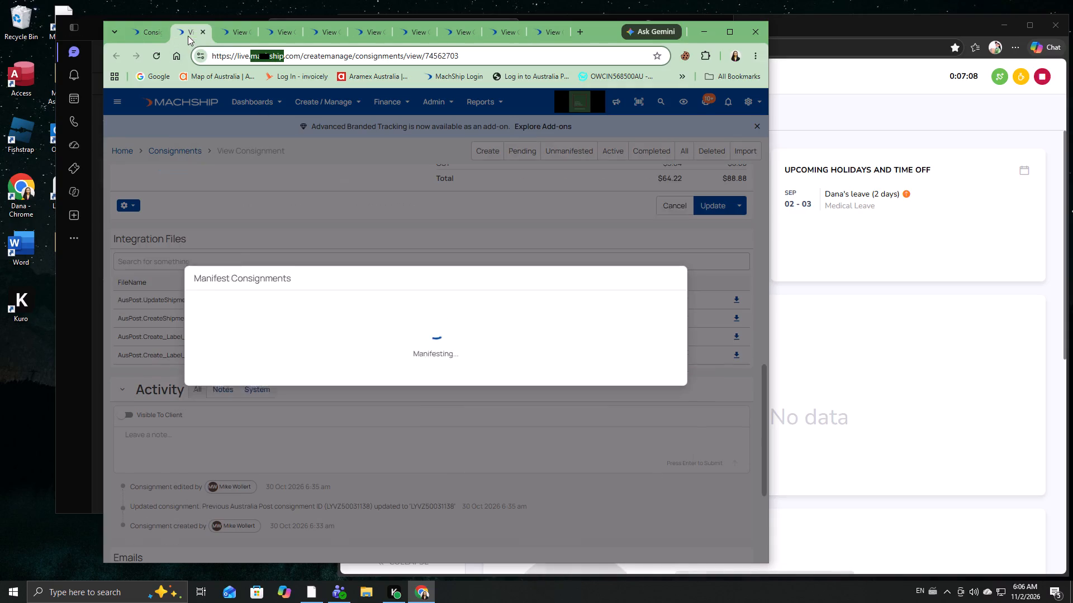
click(197, 36)
triple_click(200, 36)
click(200, 36)
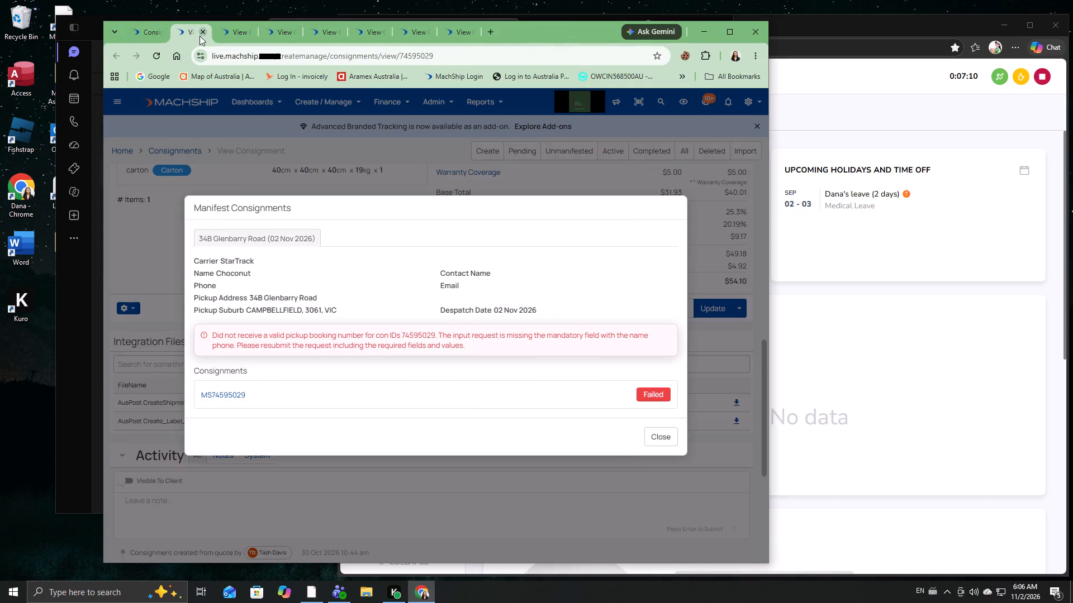
triple_click(200, 36)
double_click(200, 36)
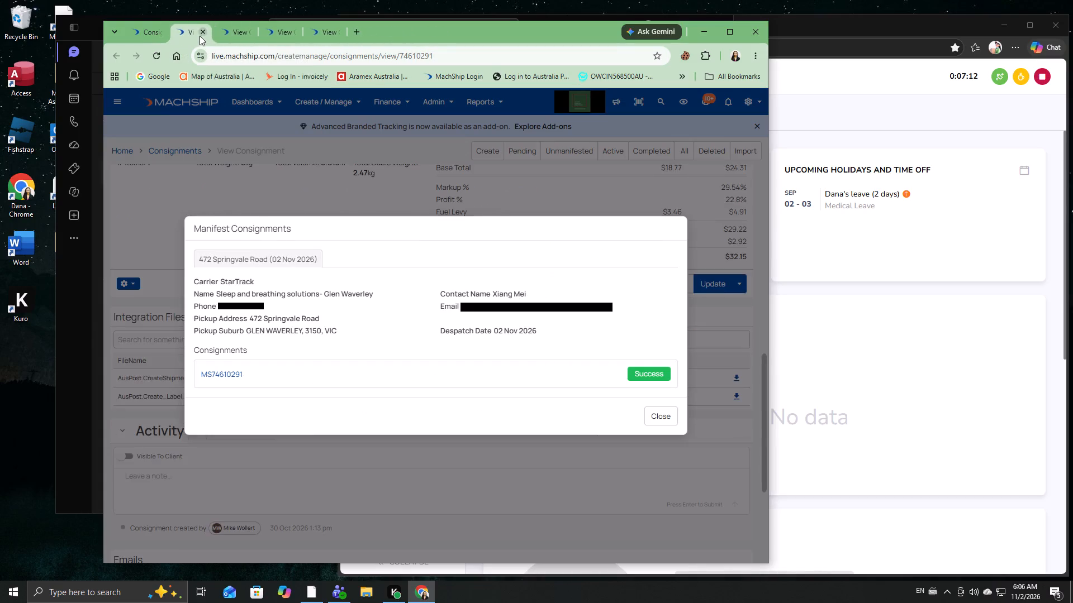
triple_click(200, 36)
click(200, 36)
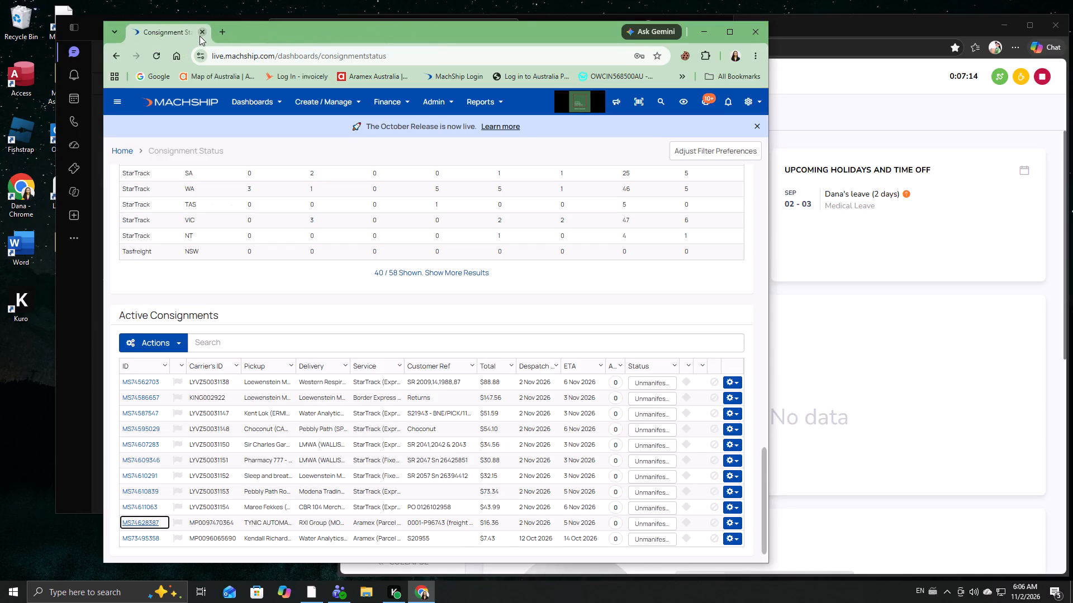
Reopen the Consignment Status dashboard and list only the unmanifested consignments under Active Consignments.
click(175, 98)
click(125, 104)
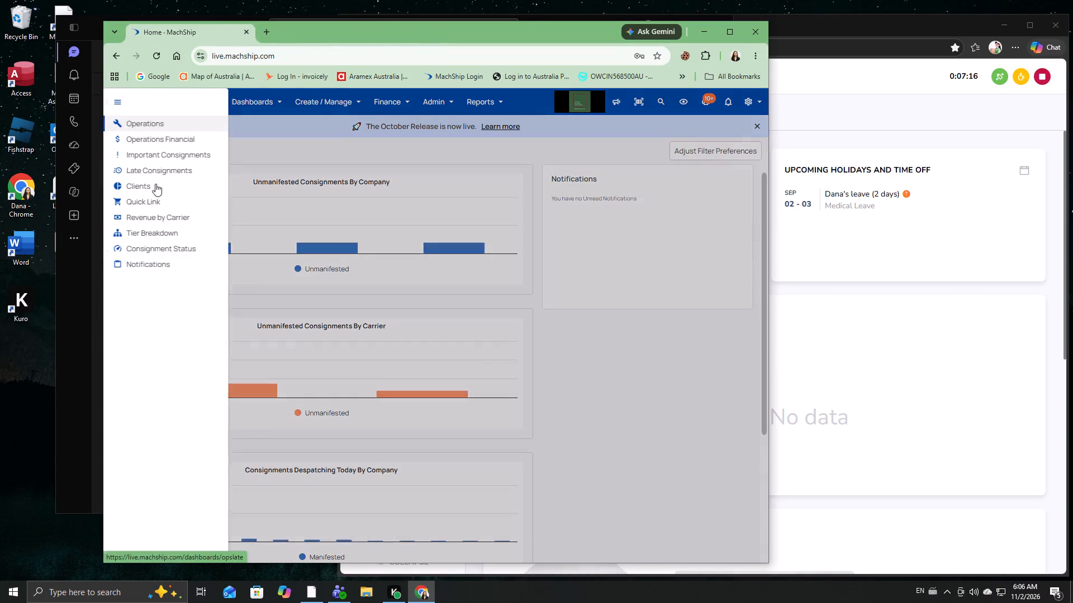
click(172, 253)
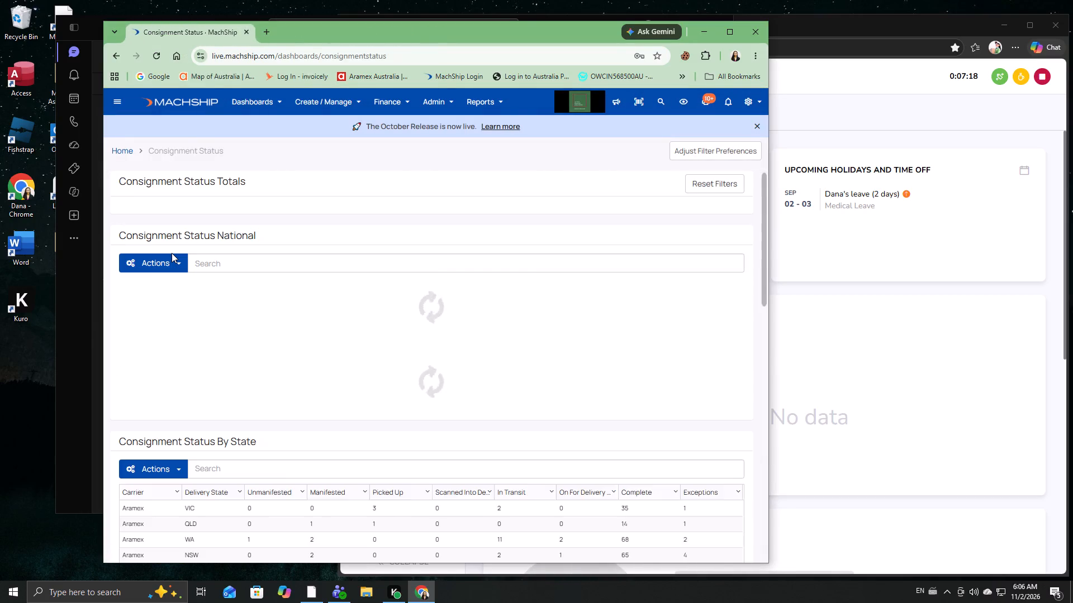
click(193, 227)
click(193, 227)
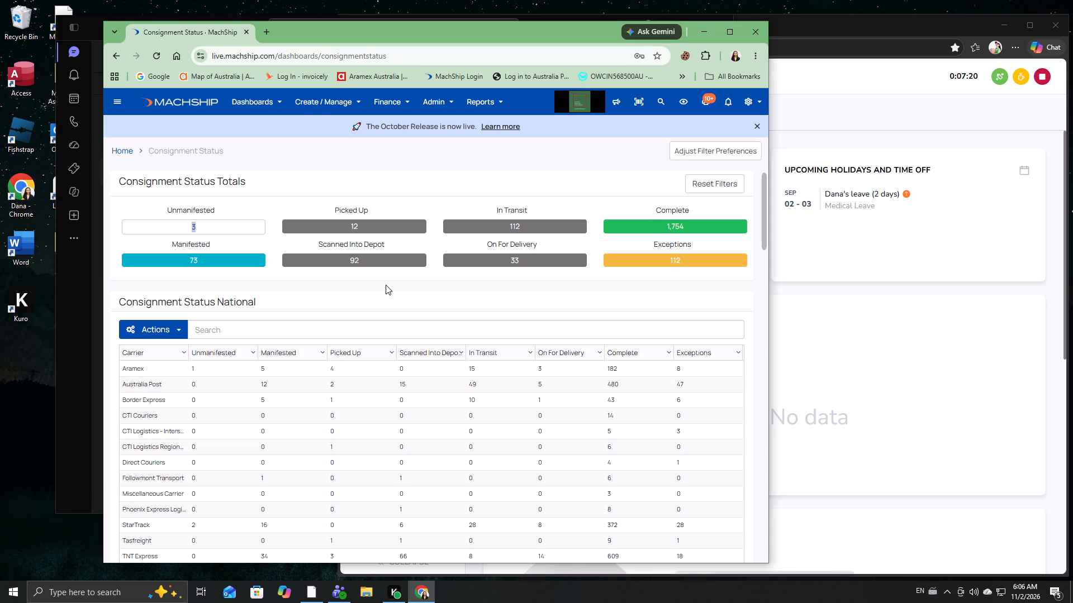
scroll(387, 288, down, 15)
scroll(403, 309, down, 20)
scroll(403, 309, down, 6)
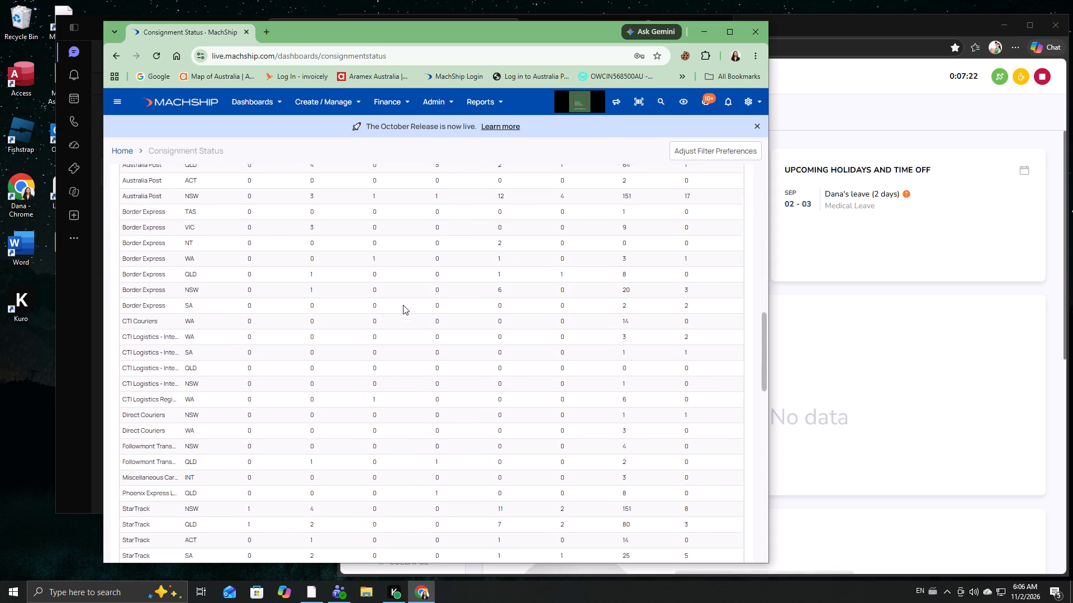
scroll(403, 305, down, 20)
scroll(403, 305, down, 1)
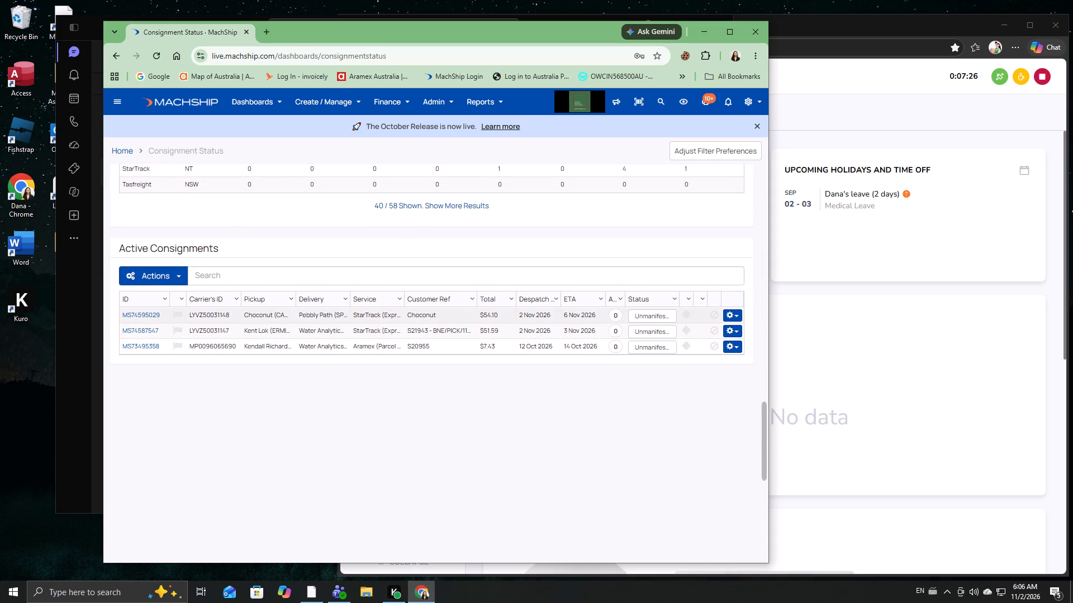
drag(287, 313, 282, 313)
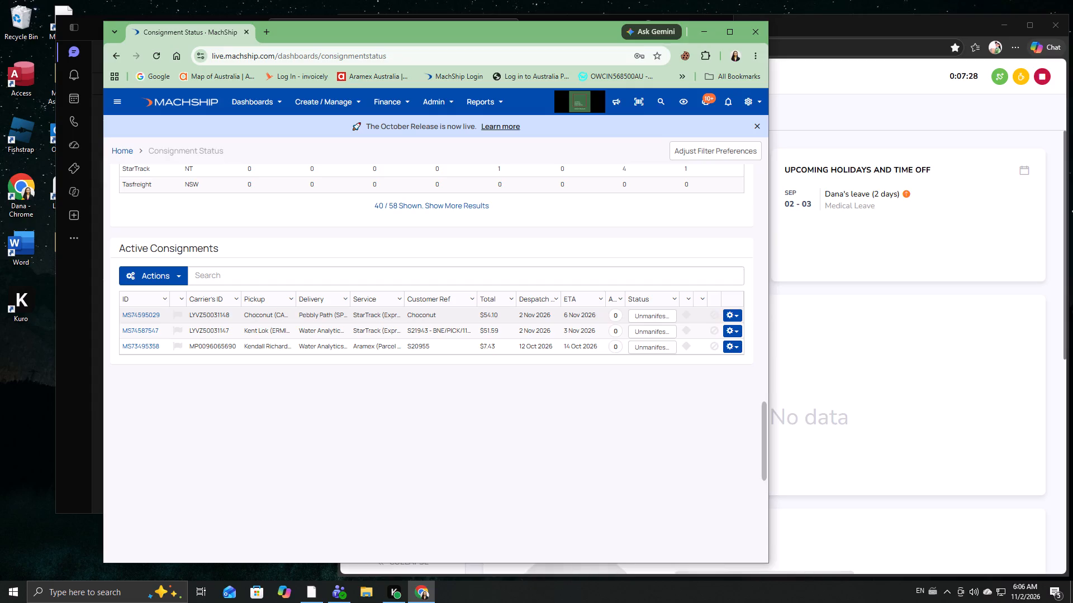
drag(282, 313, 158, 313)
right_click(148, 313)
click(245, 324)
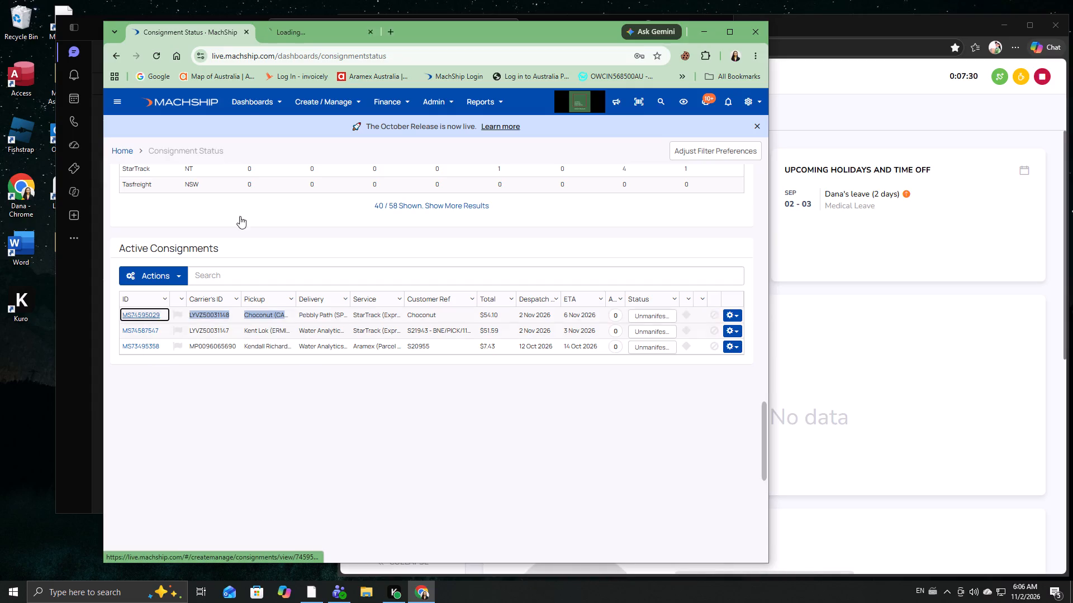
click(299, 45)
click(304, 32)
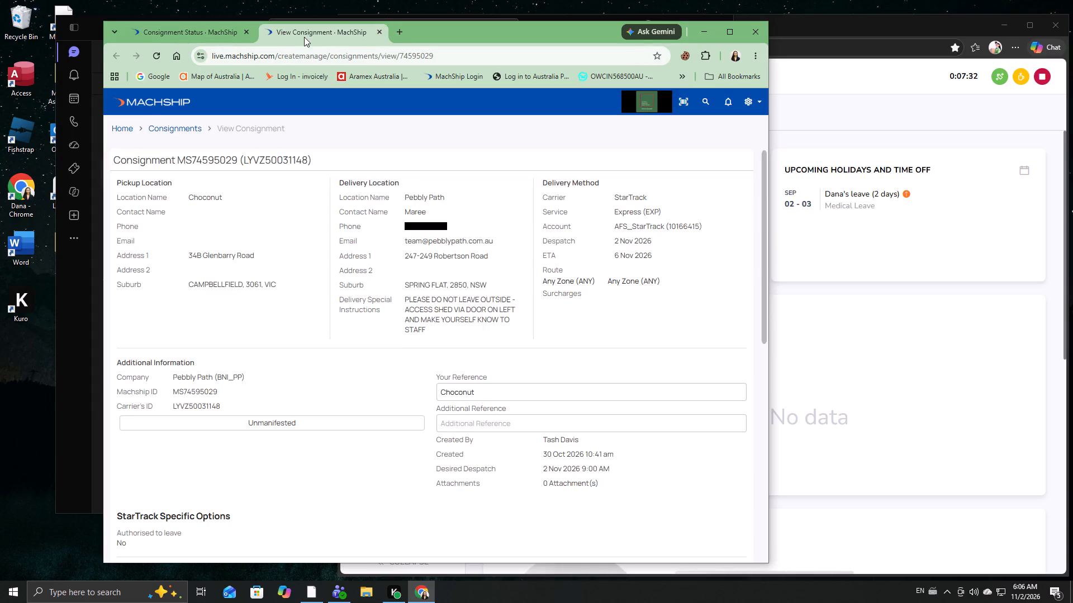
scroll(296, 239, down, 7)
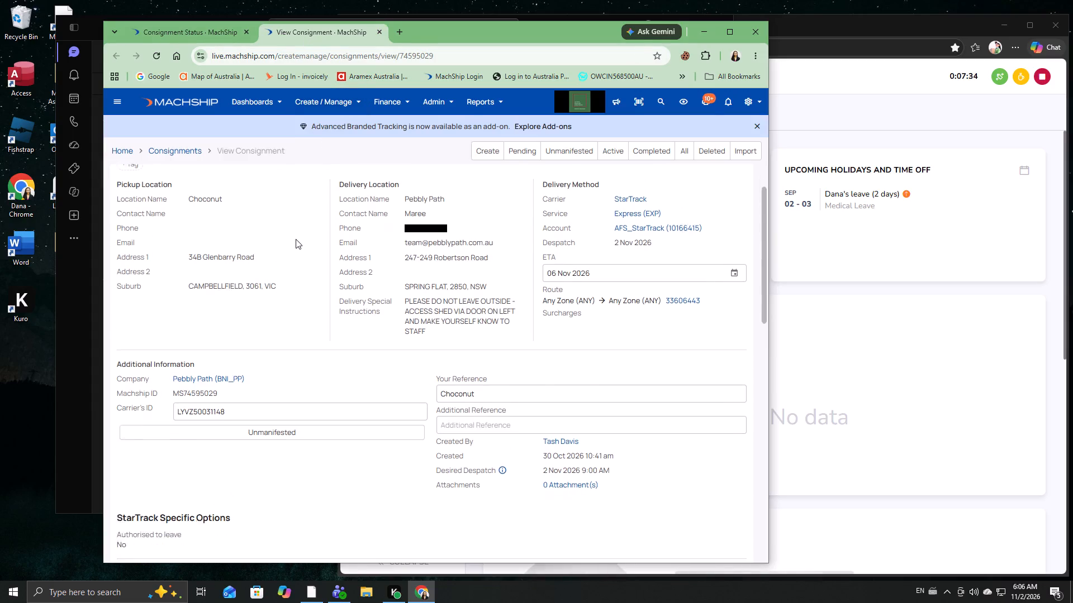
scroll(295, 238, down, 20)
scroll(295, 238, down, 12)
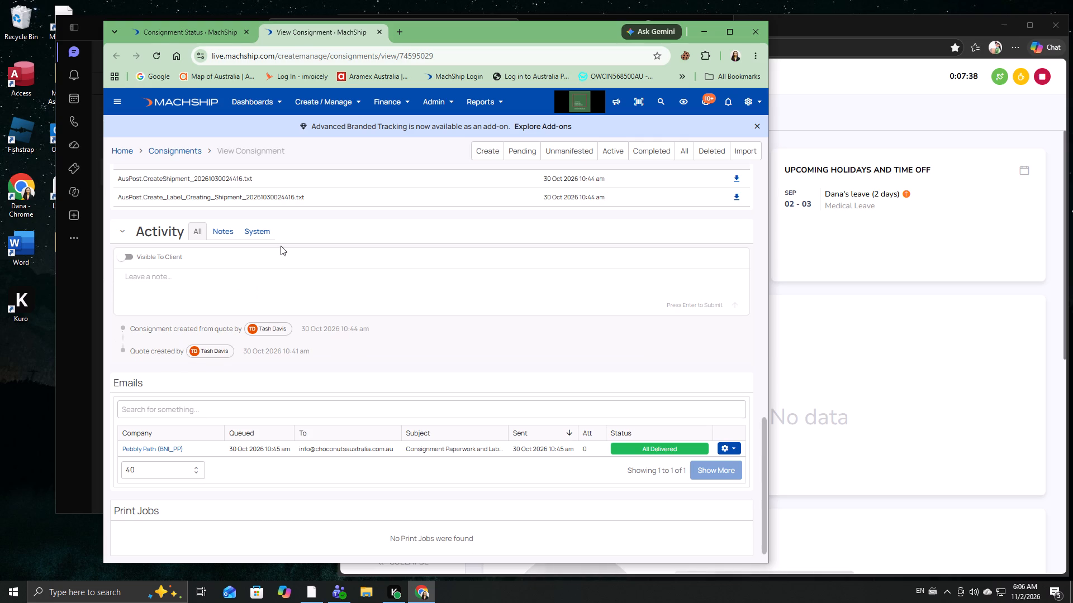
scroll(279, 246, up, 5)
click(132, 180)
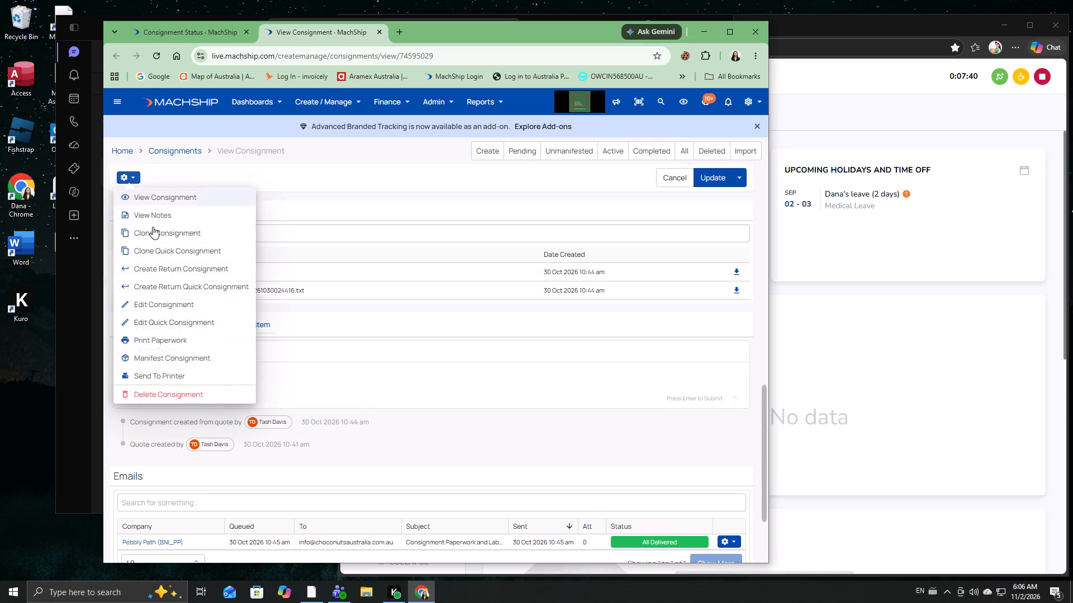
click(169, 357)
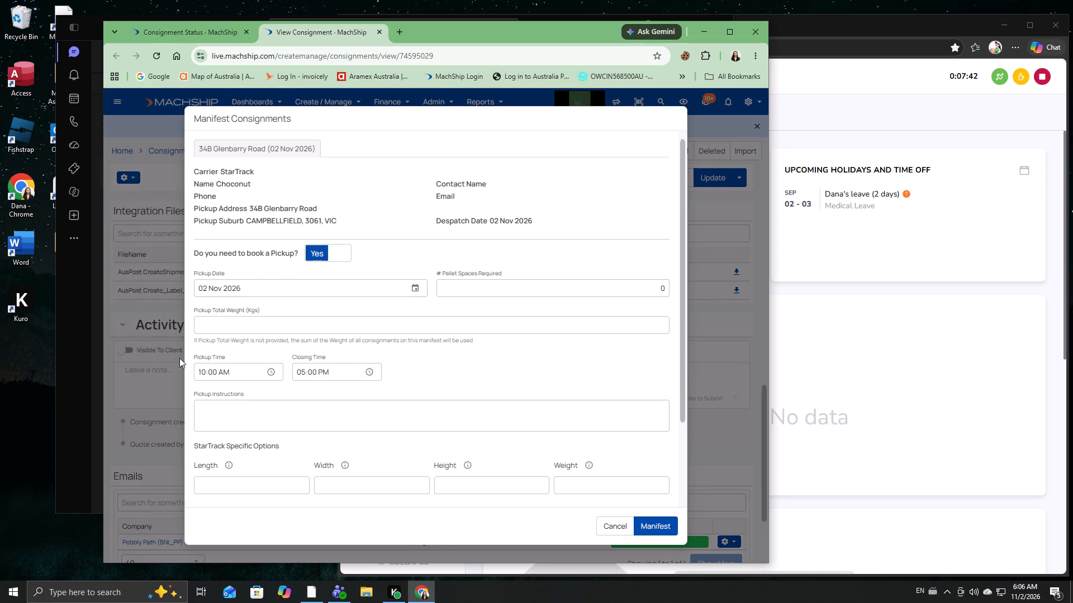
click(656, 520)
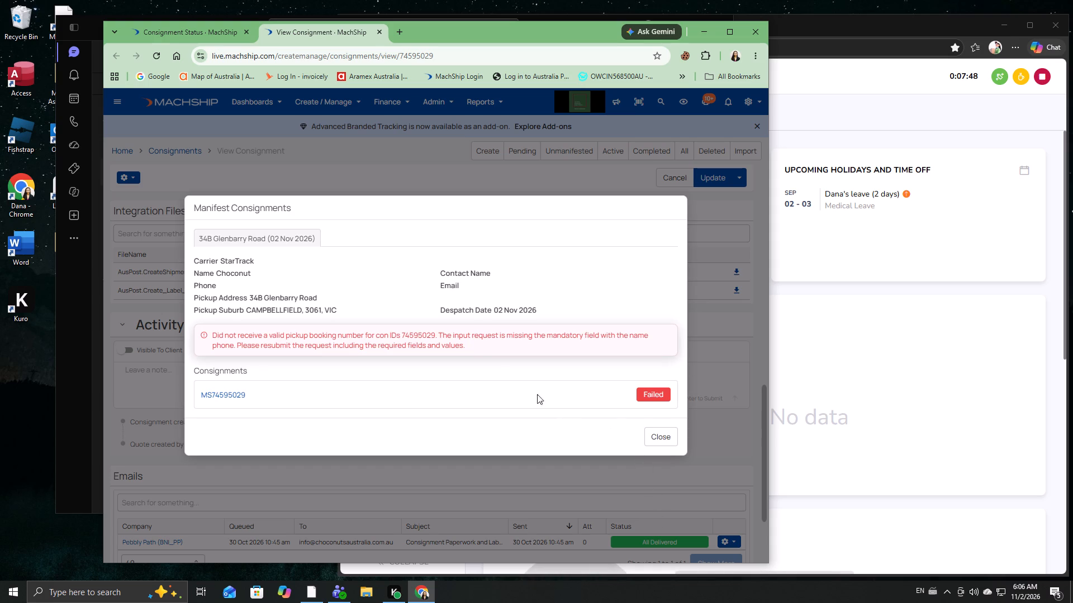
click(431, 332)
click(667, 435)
scroll(557, 447, up, 5)
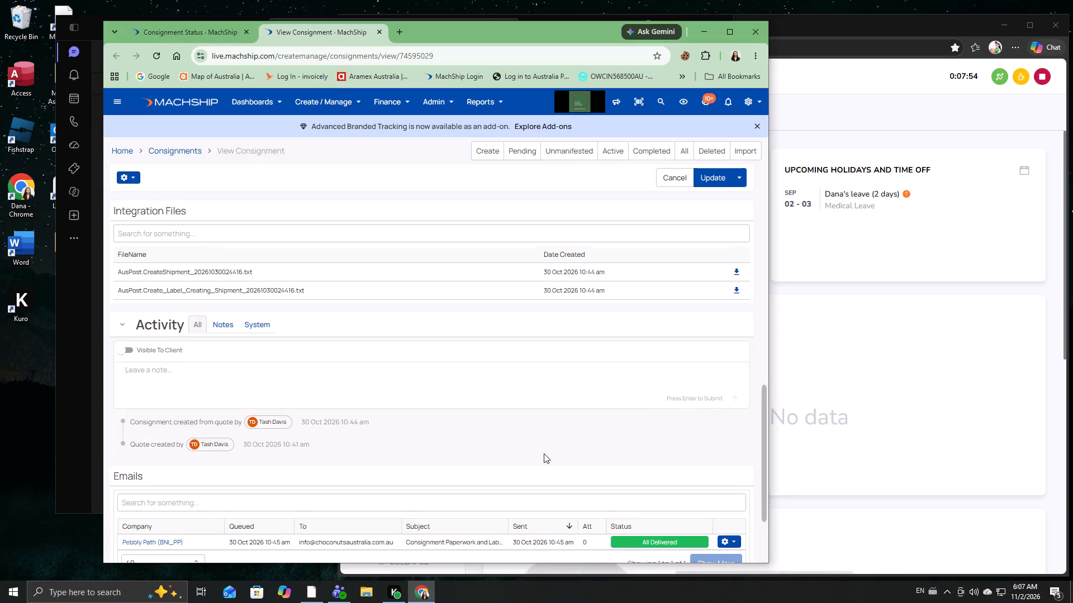
scroll(544, 453, up, 20)
scroll(544, 453, up, 3)
right_click(472, 479)
click(345, 379)
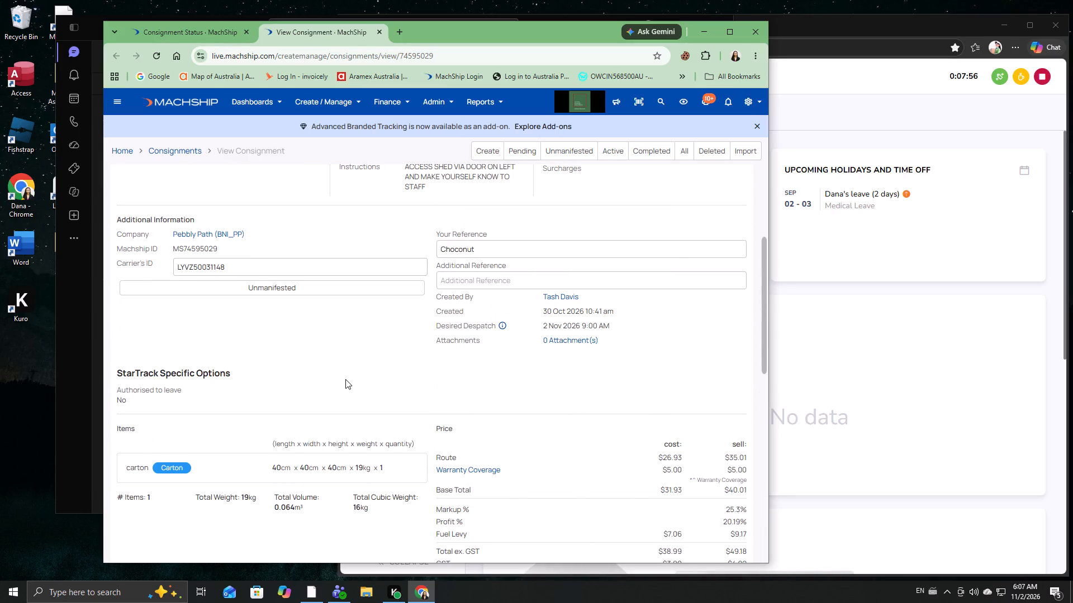
scroll(345, 379, up, 13)
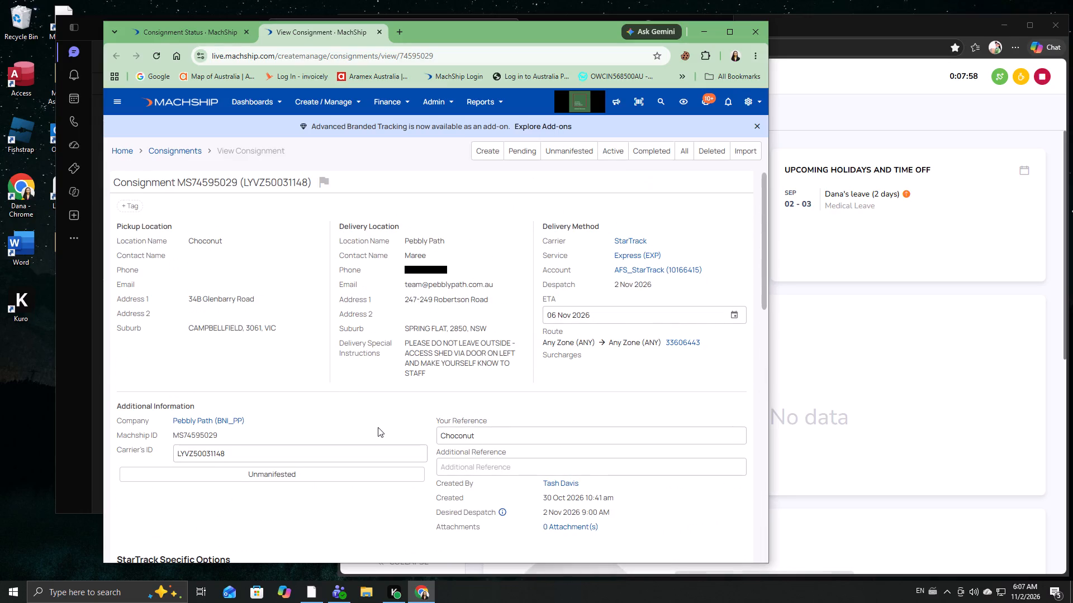
scroll(374, 414, down, 11)
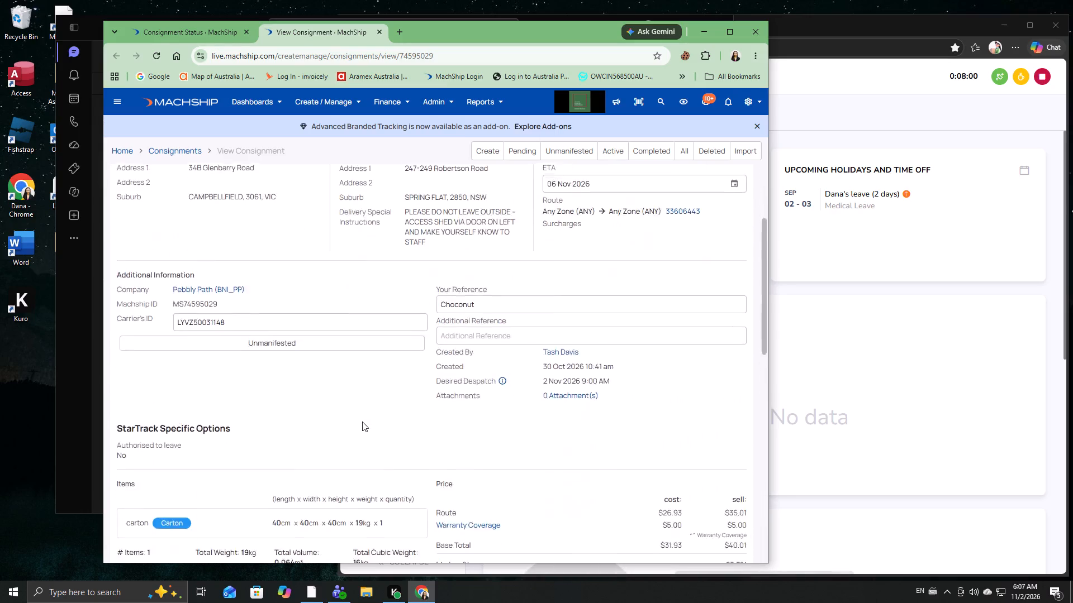
scroll(362, 422, down, 14)
scroll(345, 409, down, 18)
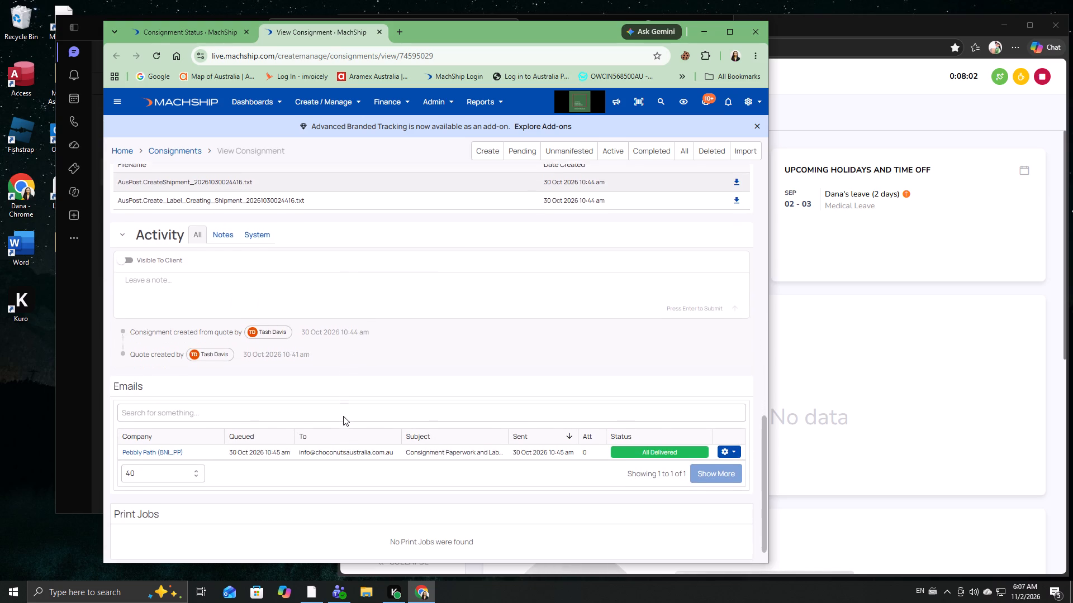
scroll(343, 416, down, 7)
scroll(156, 248, up, 3)
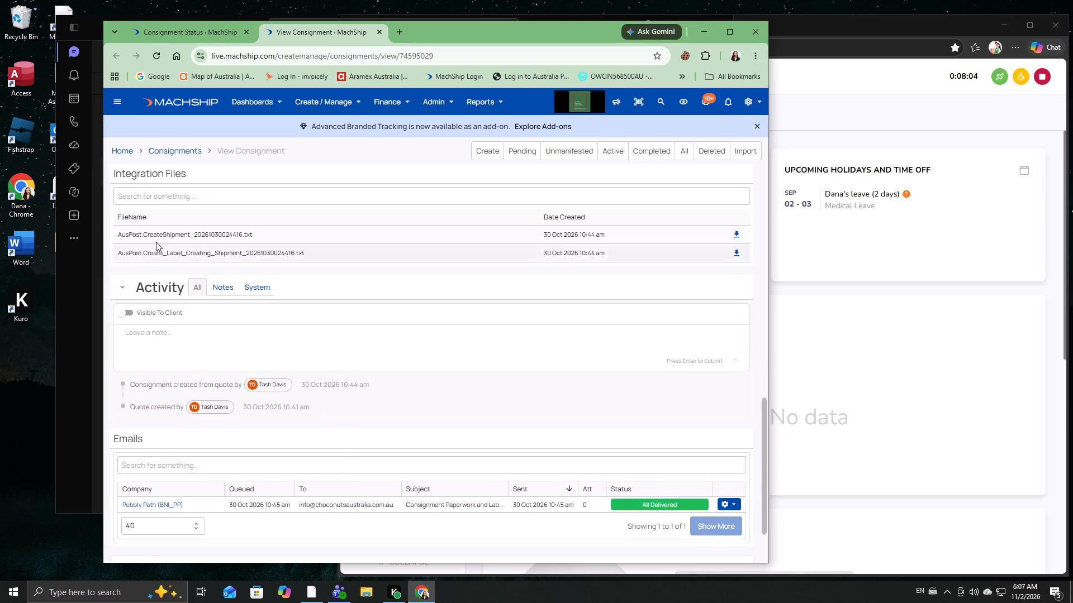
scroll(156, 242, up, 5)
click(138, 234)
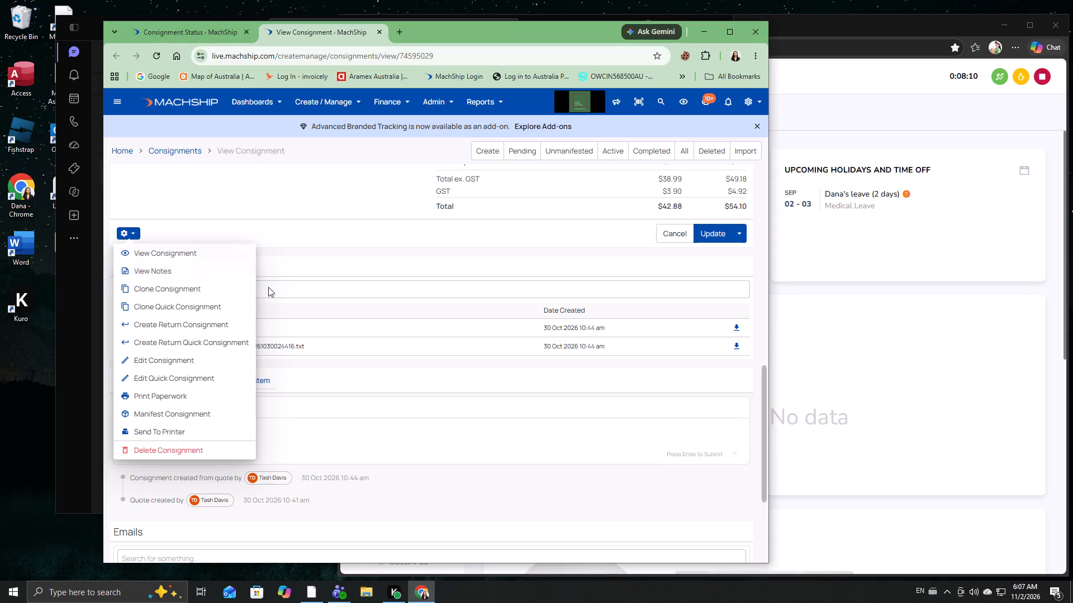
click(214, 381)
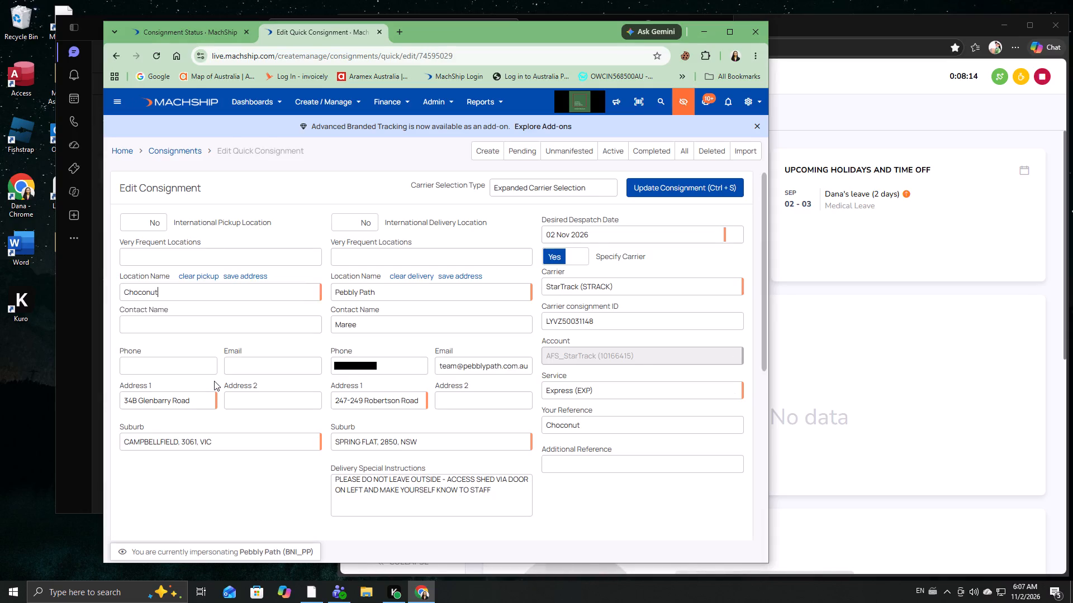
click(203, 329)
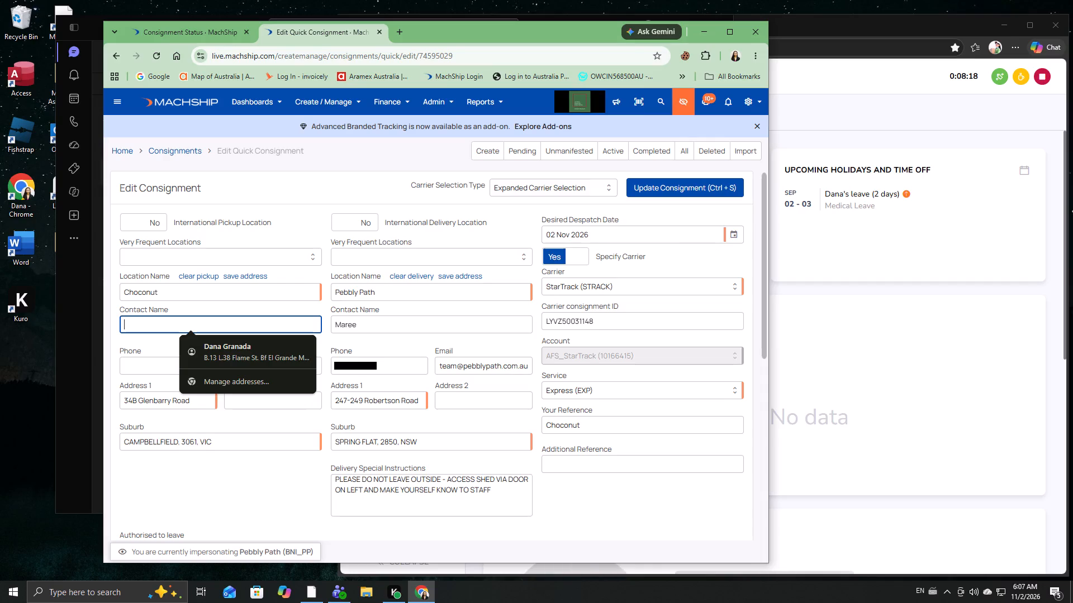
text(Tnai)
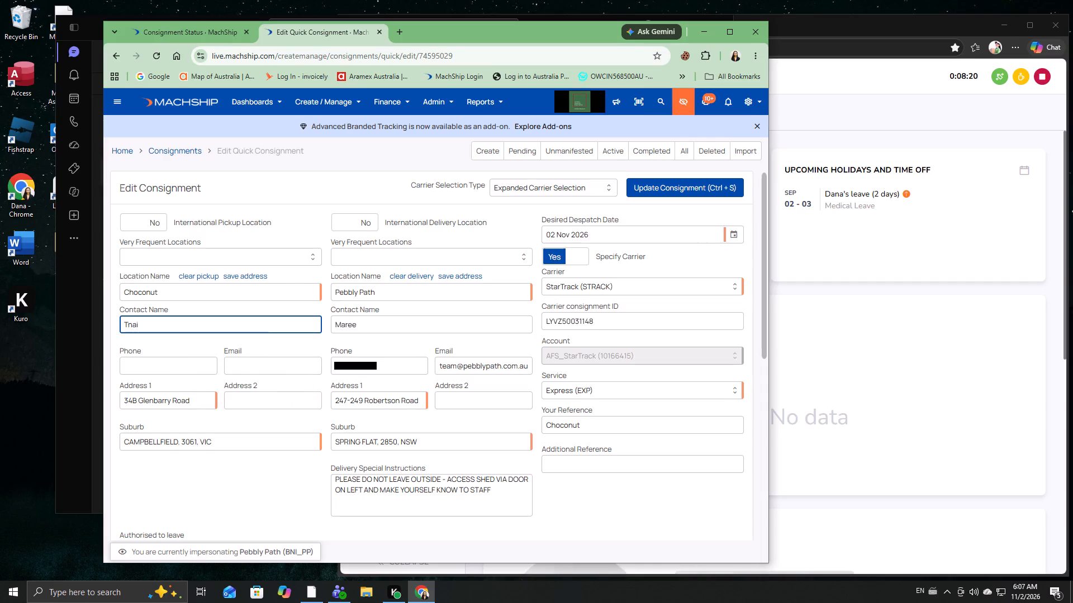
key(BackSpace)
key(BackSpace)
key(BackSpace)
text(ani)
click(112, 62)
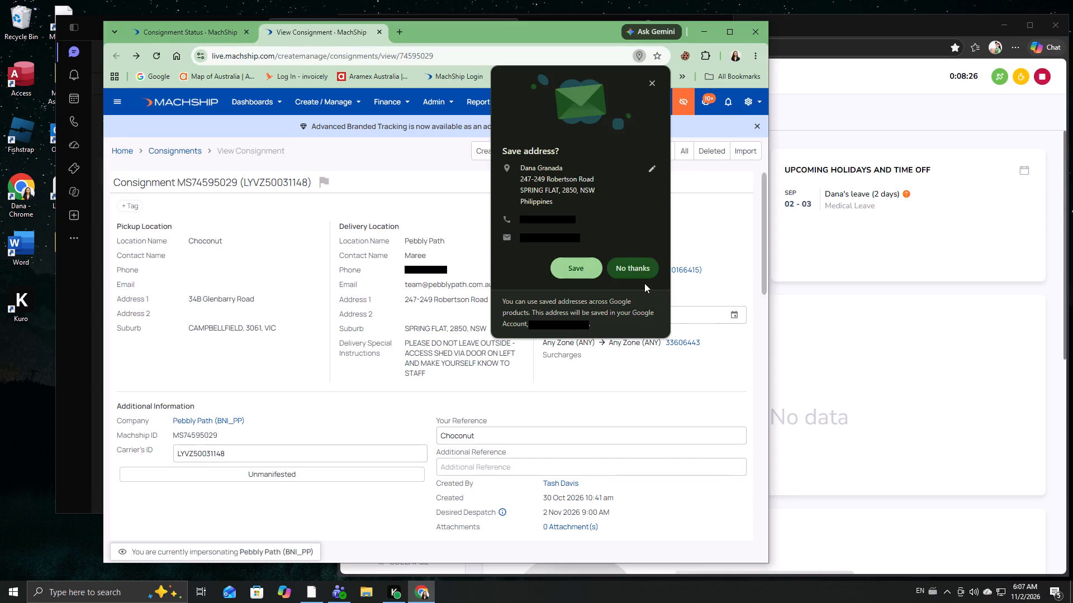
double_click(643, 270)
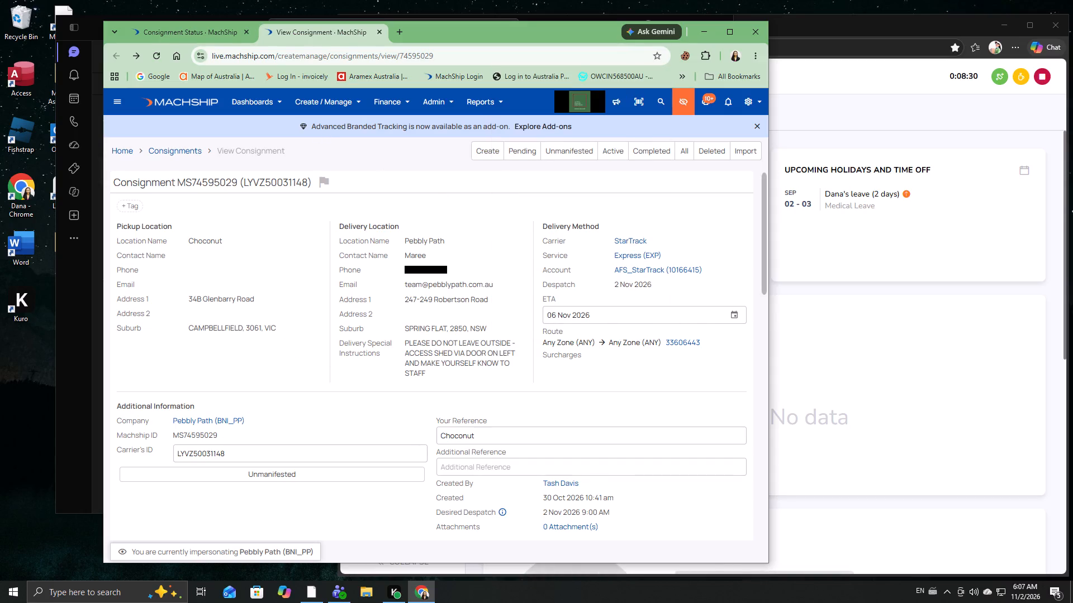
double_click(268, 186)
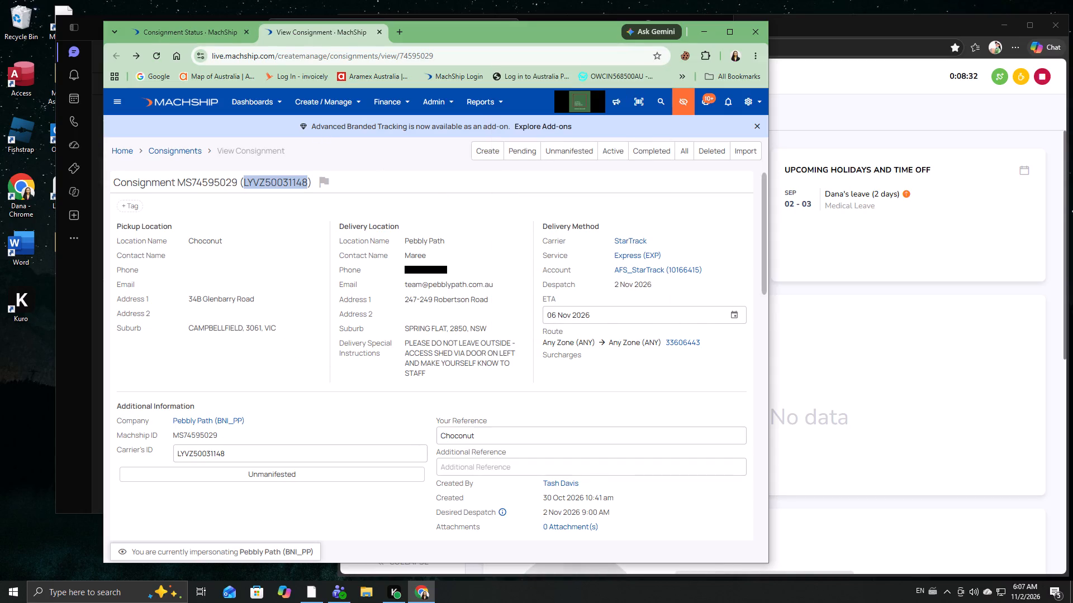
key(ctrl+c)
click(812, 33)
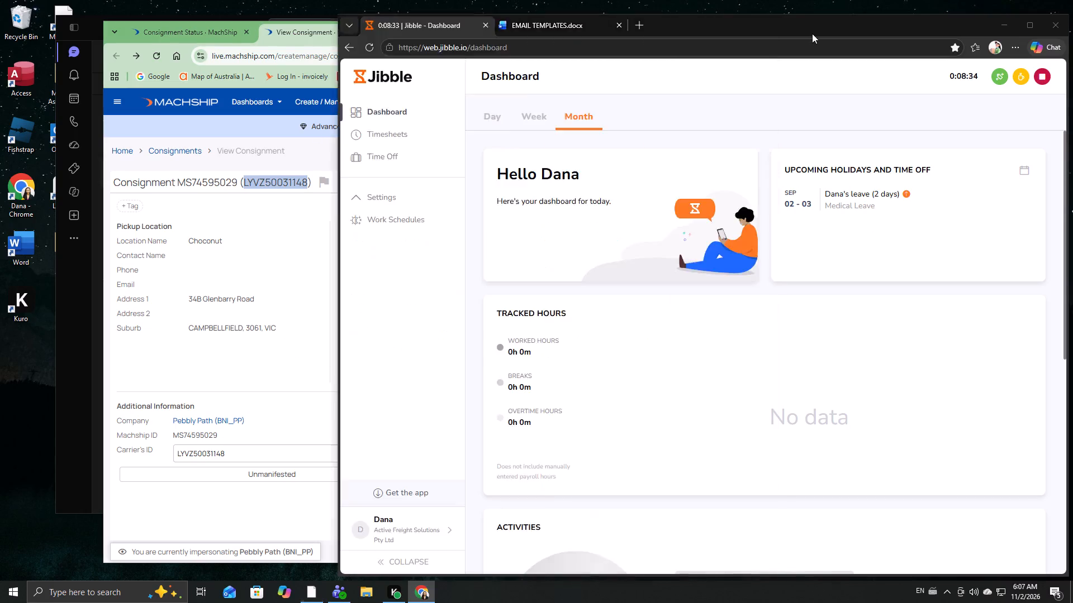
click(213, 597)
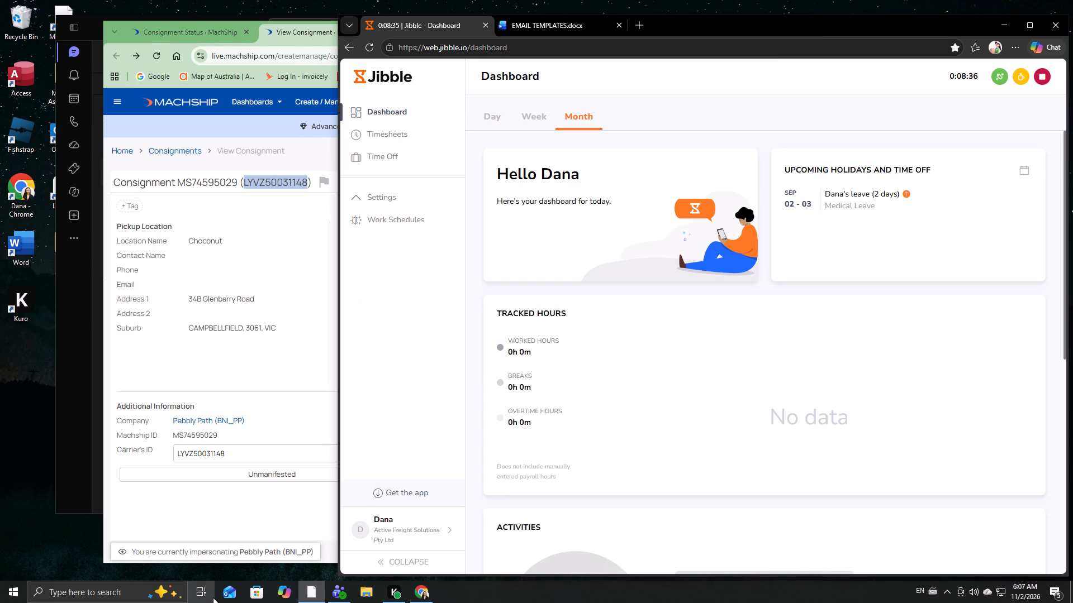
click(213, 597)
click(233, 595)
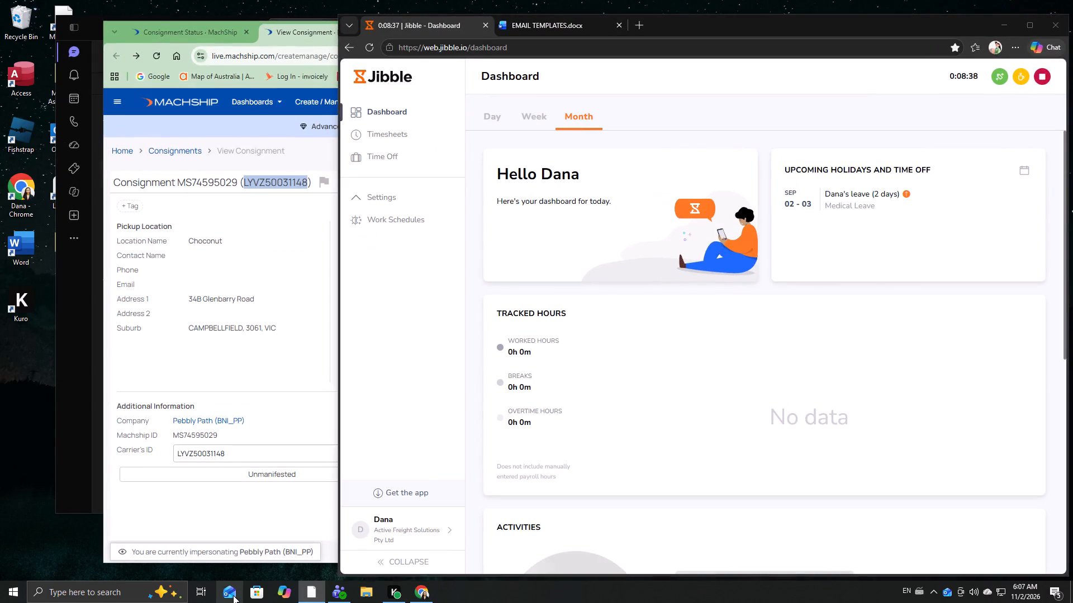
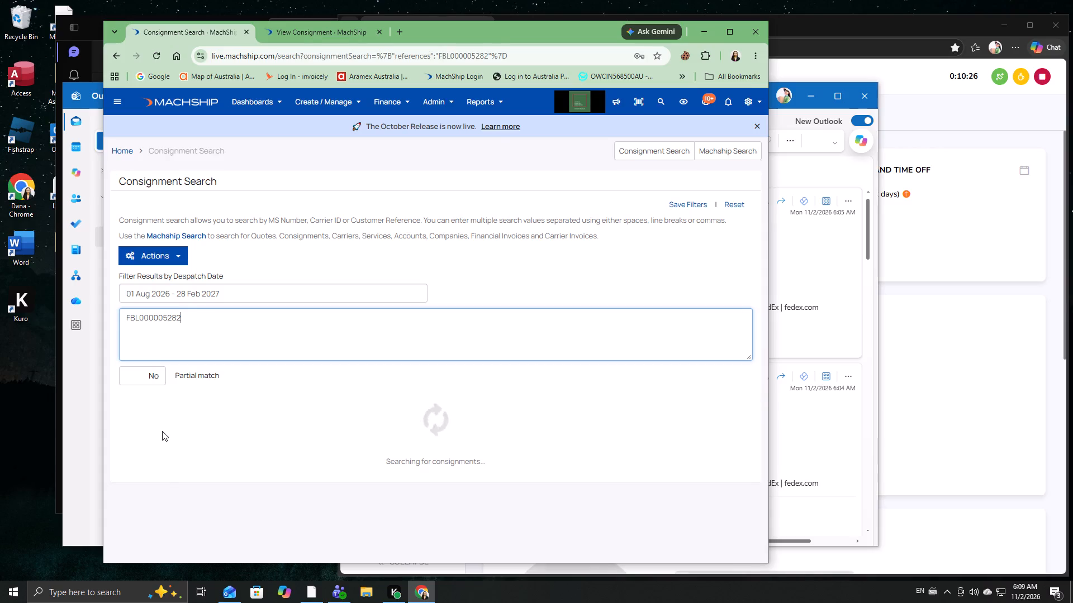
click(144, 413)
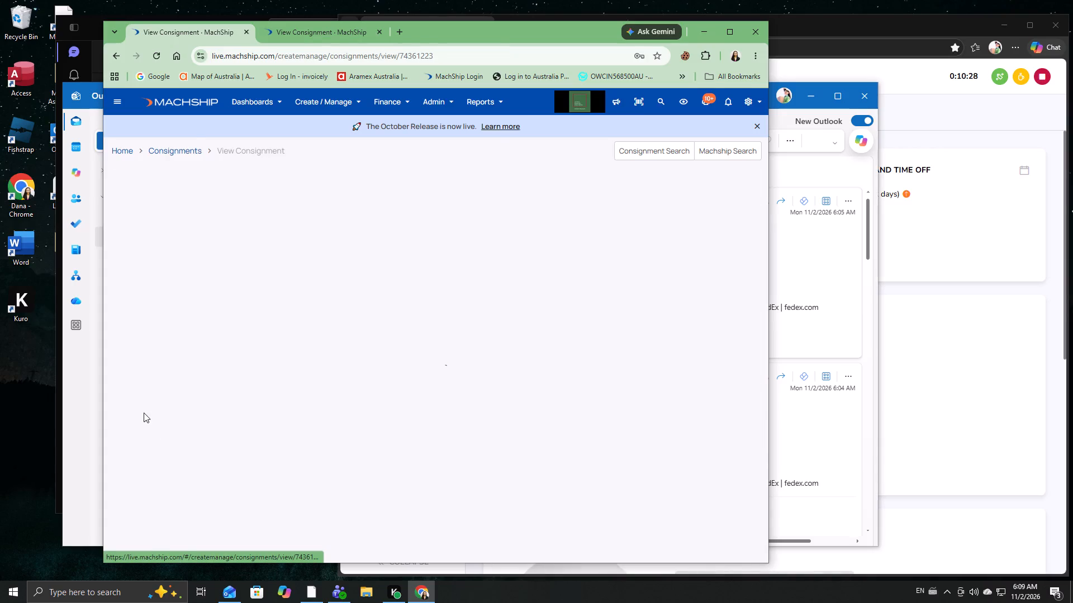
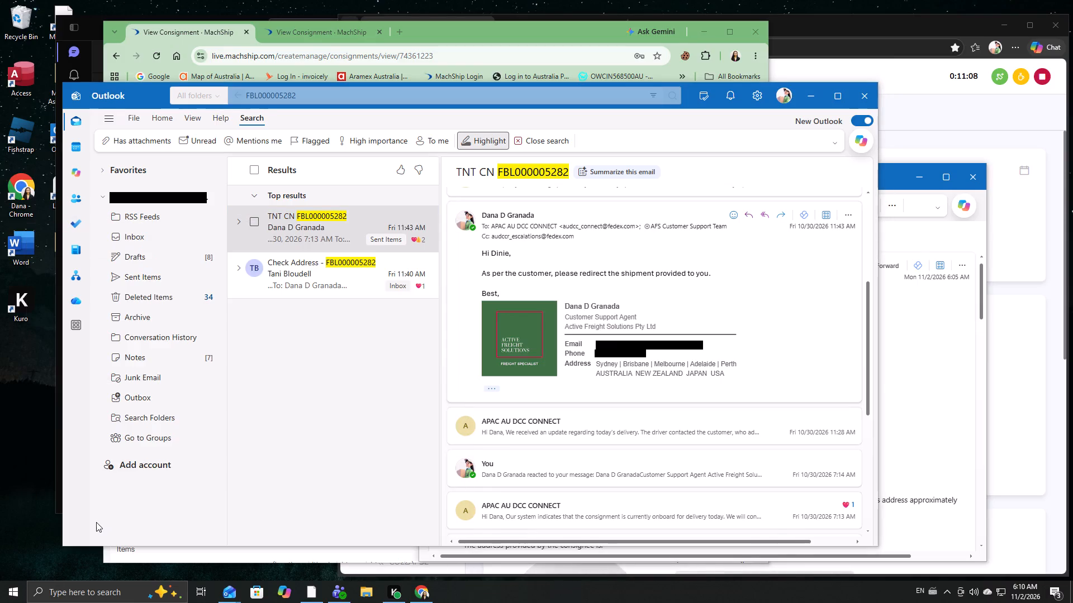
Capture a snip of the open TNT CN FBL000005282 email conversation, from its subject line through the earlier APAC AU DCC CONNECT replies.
click(18, 471)
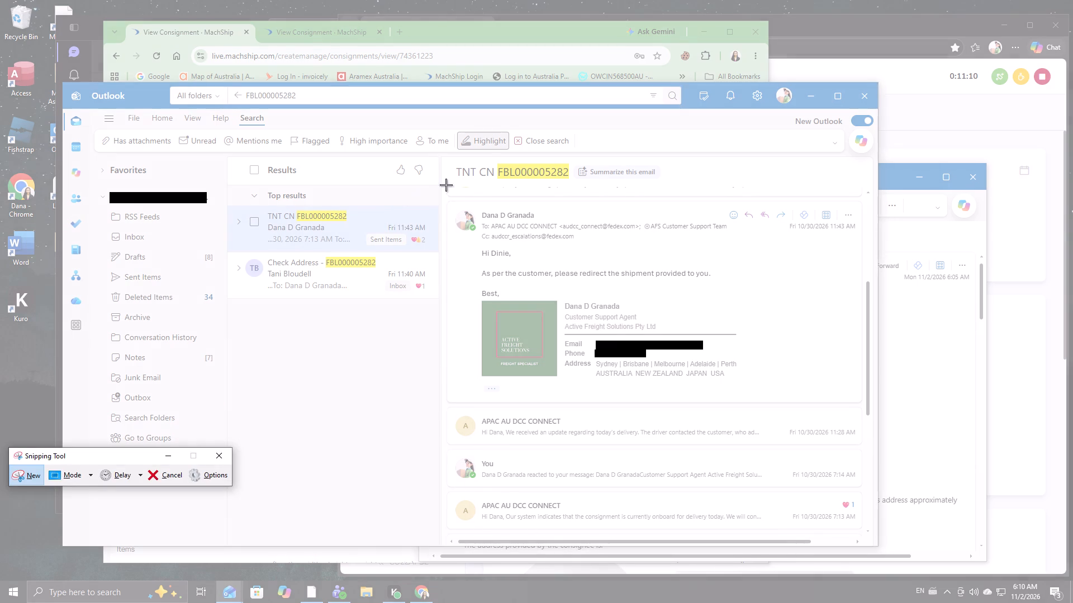
drag(449, 152, 820, 446)
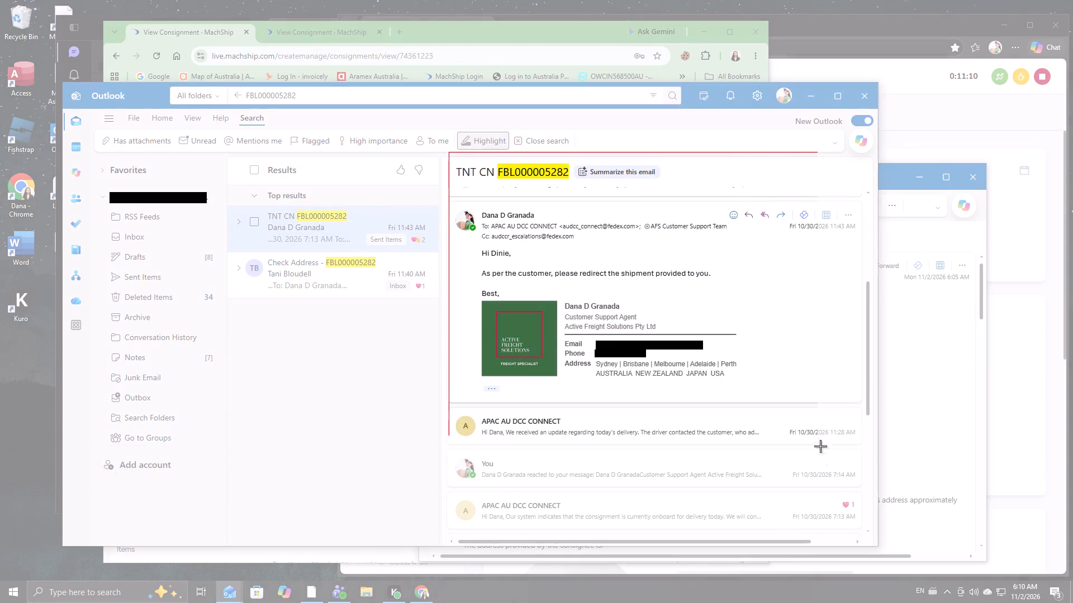
drag(820, 446, 864, 538)
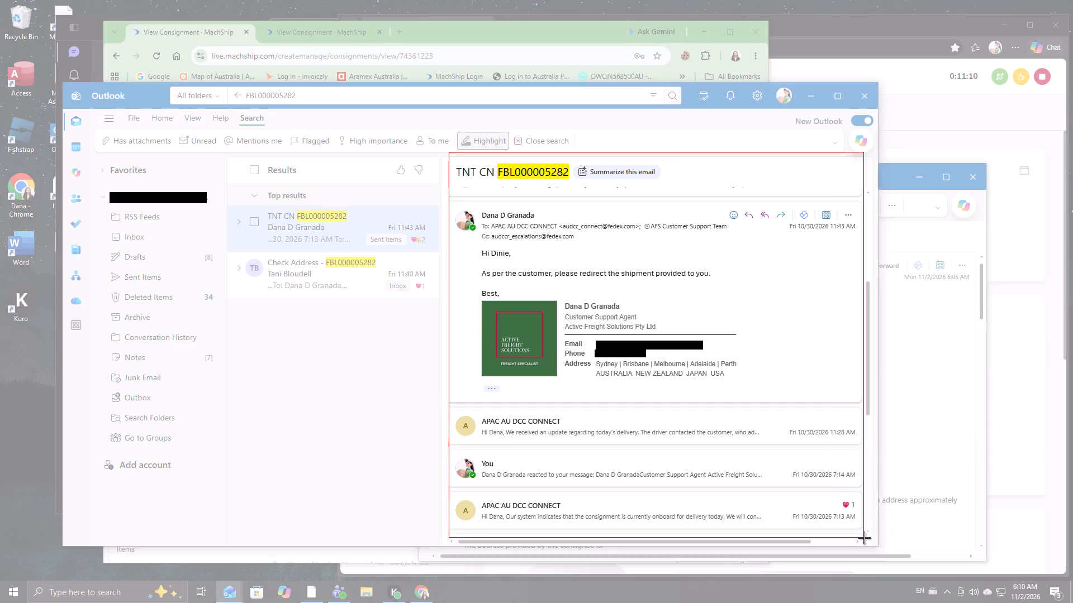
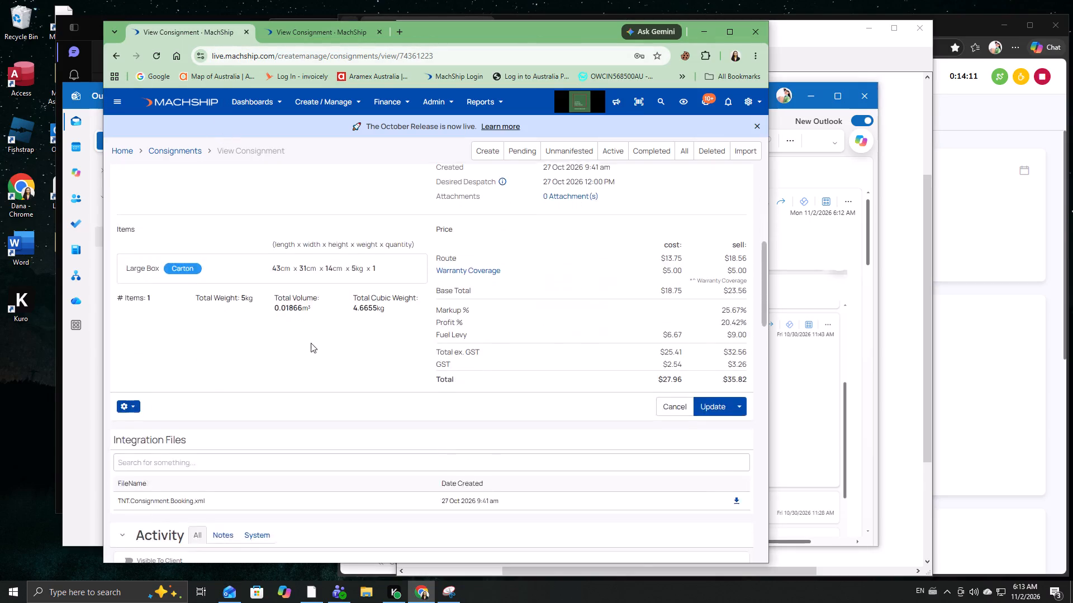
Leave the open consignment record, reopen the Consignment Status dashboard and filter it to unmanifested consignments.
scroll(311, 343, down, 9)
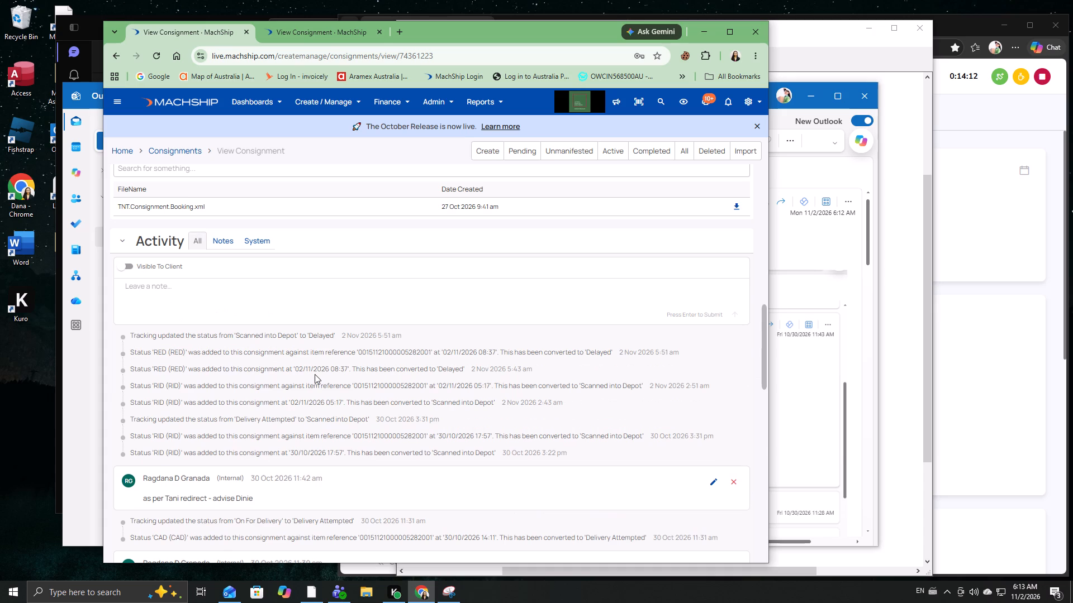
click(166, 101)
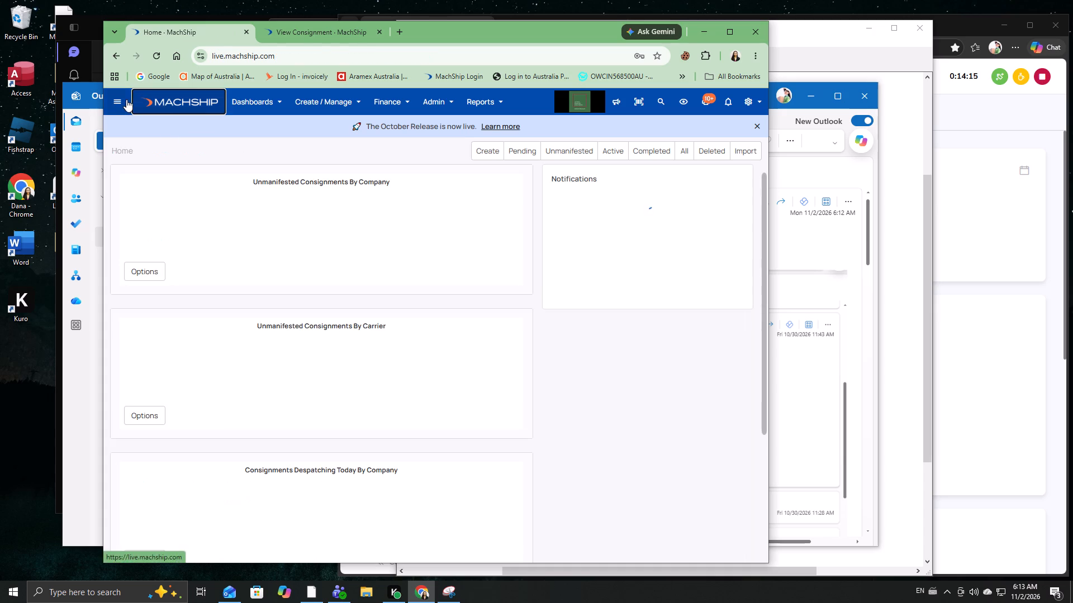
click(126, 99)
click(165, 253)
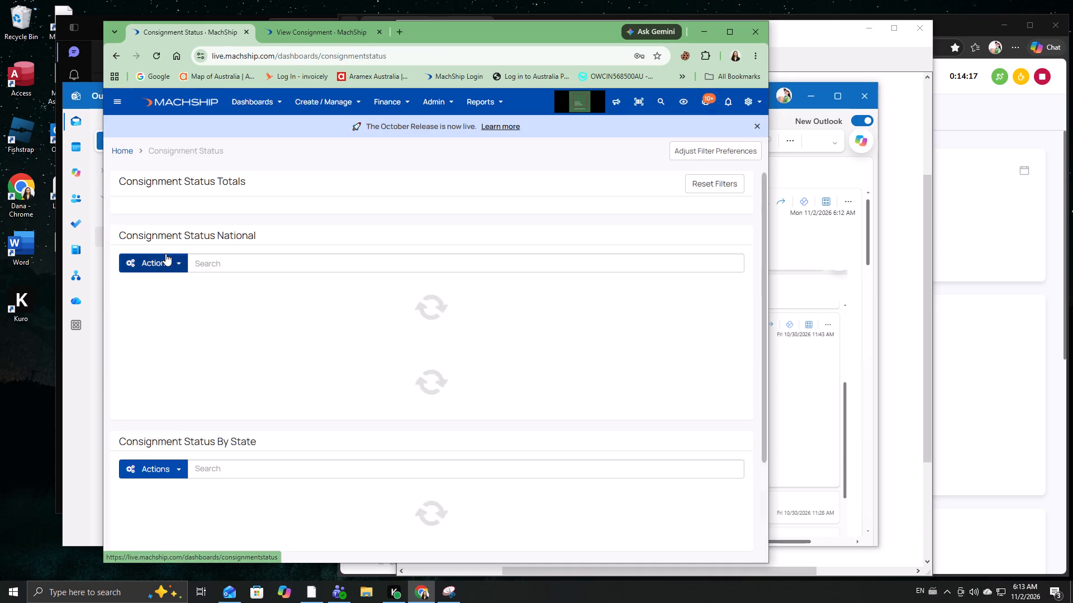
click(191, 221)
triple_click(196, 226)
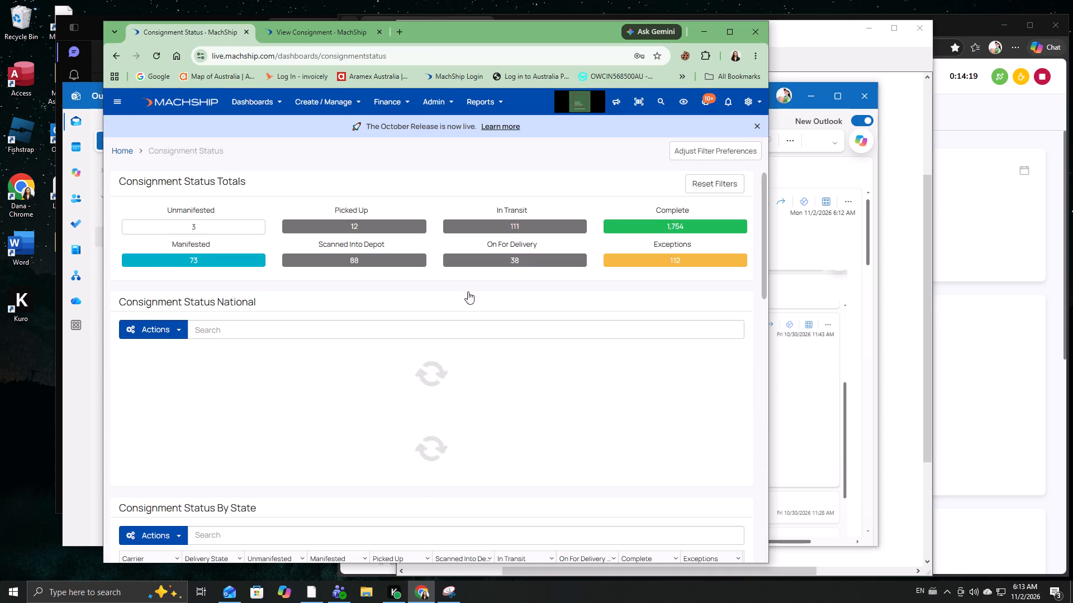
Review the remaining unmanifested consignments in the Active Consignments list of the Consignment Status dashboard.
scroll(473, 312, down, 20)
scroll(473, 312, down, 20)
scroll(473, 312, down, 4)
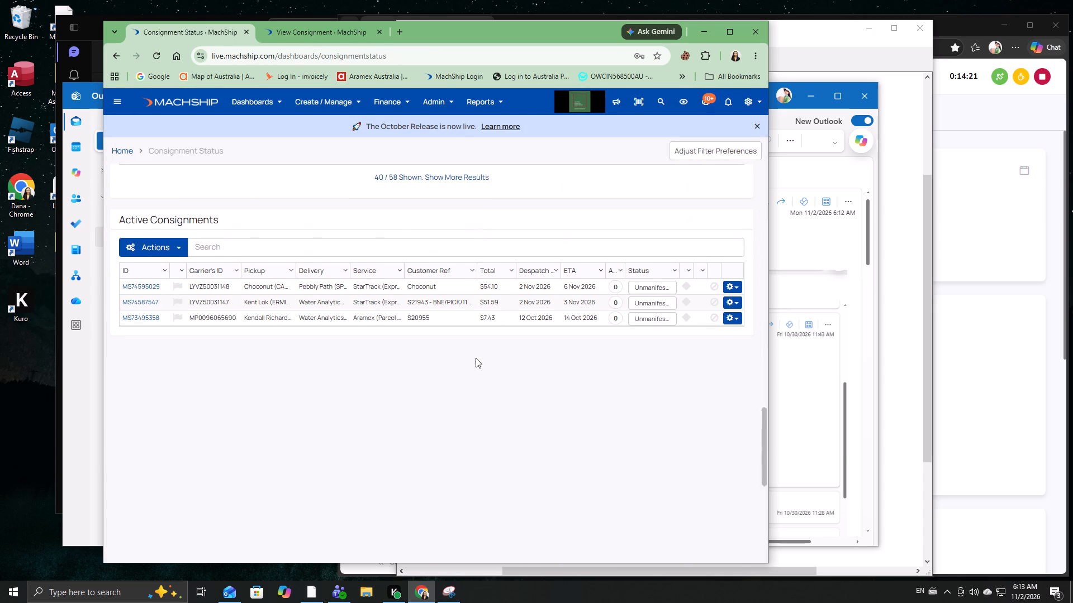
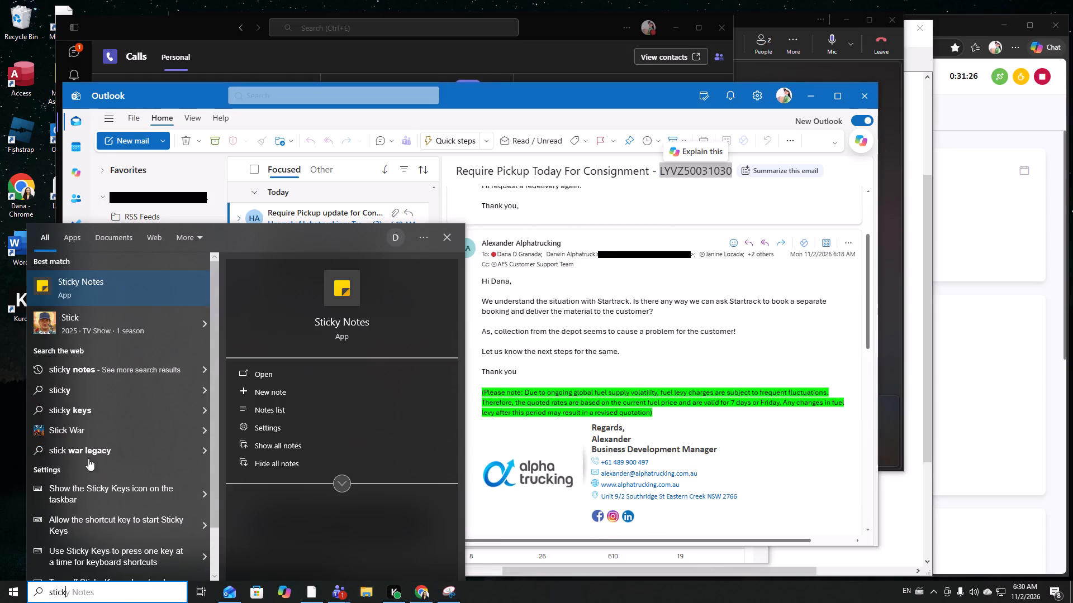
click(117, 294)
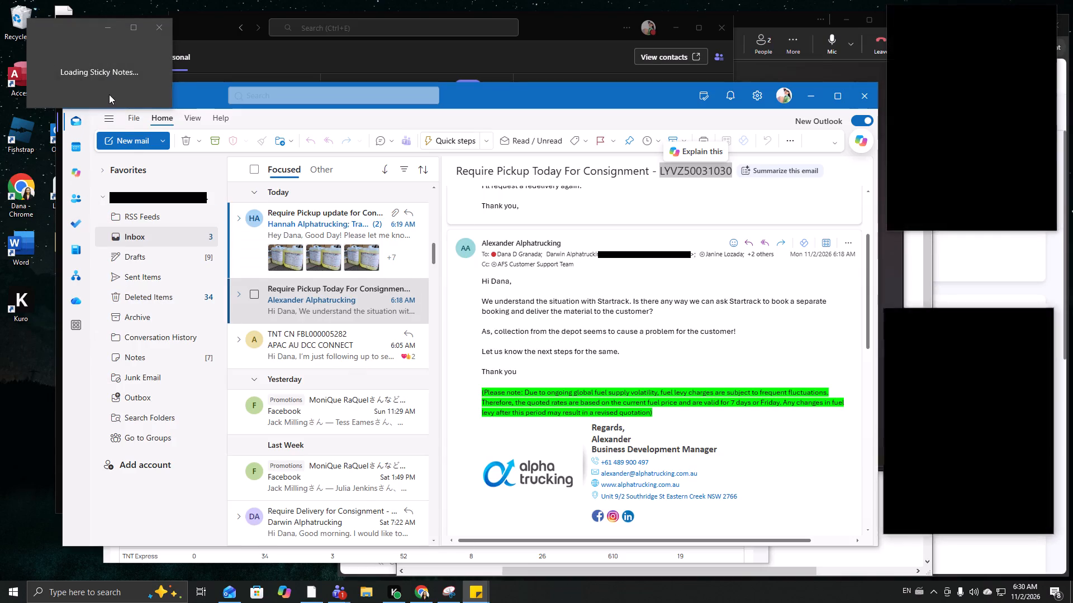
click(934, 213)
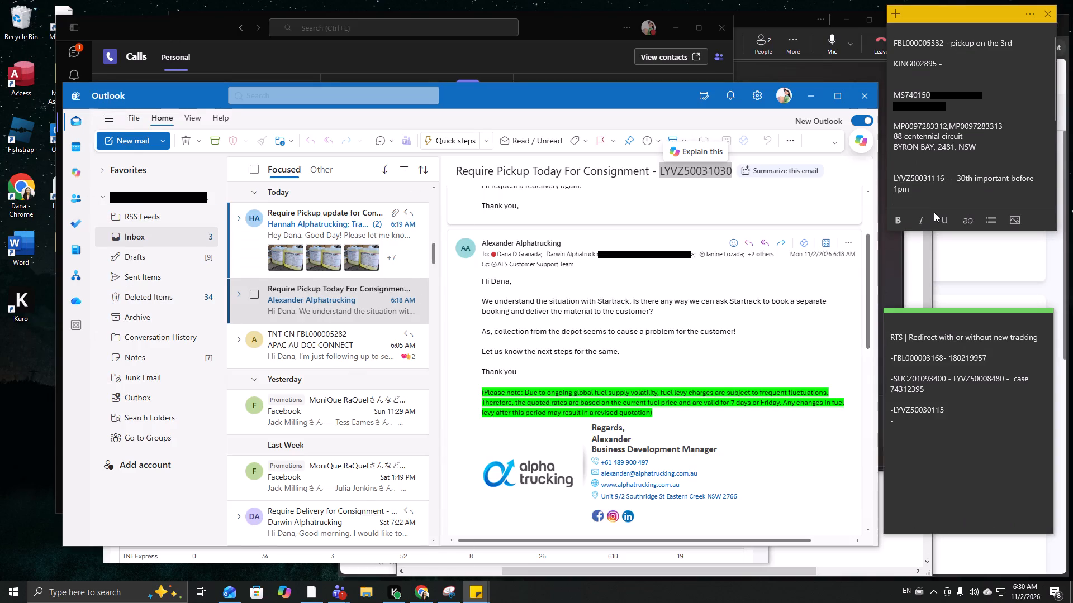
scroll(932, 214, down, 20)
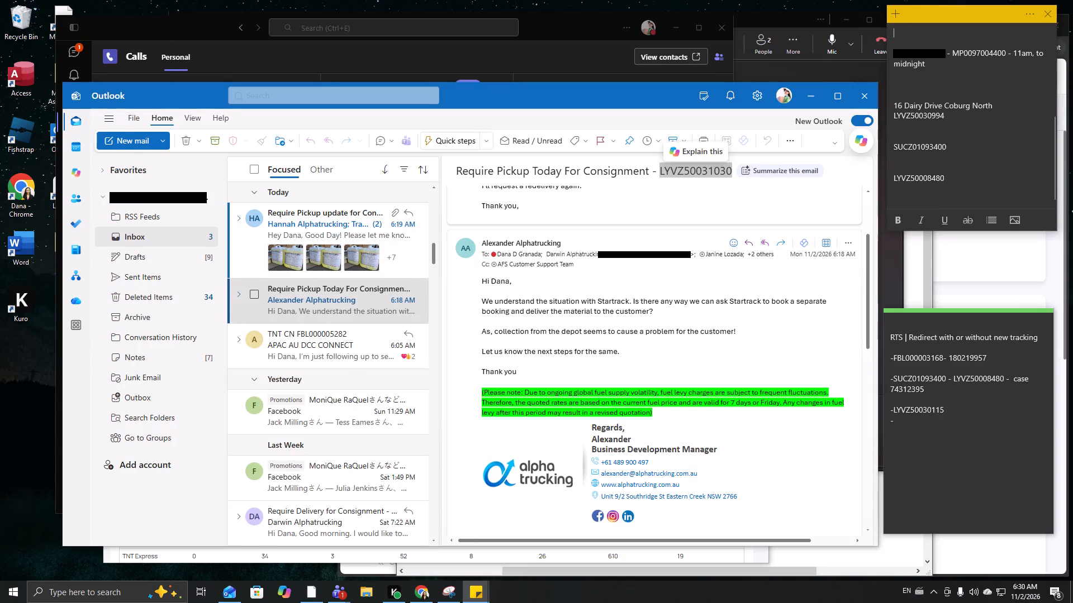
click(957, 179)
key(Return)
key(Return)
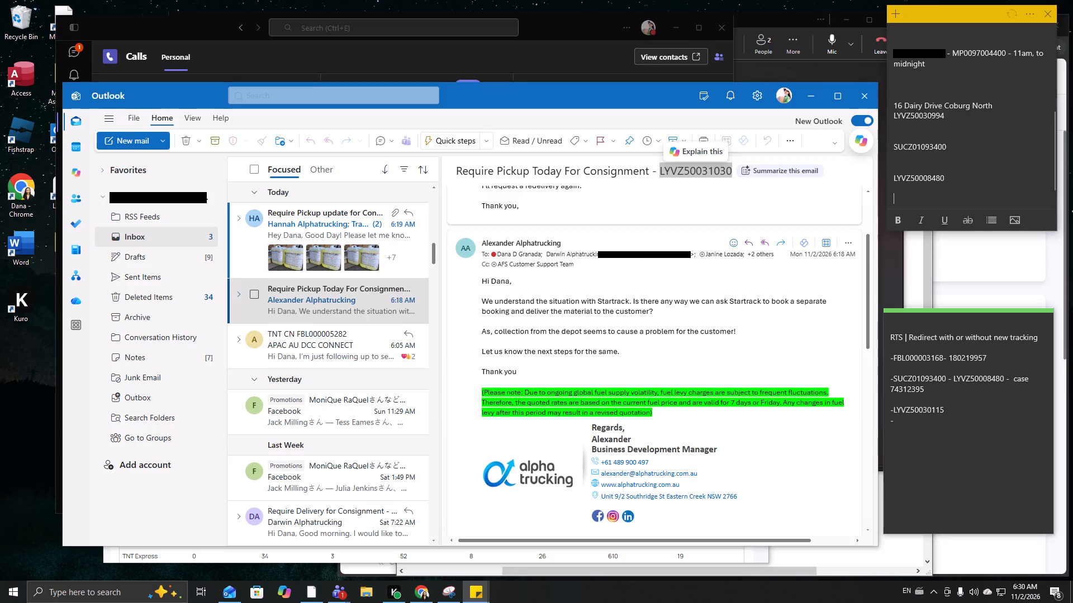
key(ctrl+v)
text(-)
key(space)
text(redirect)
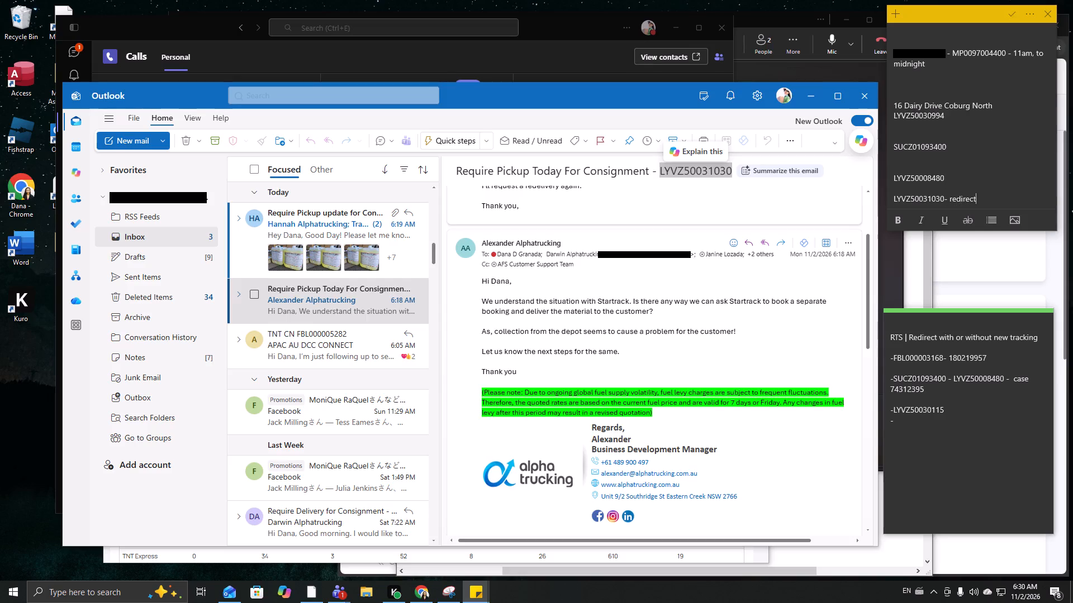